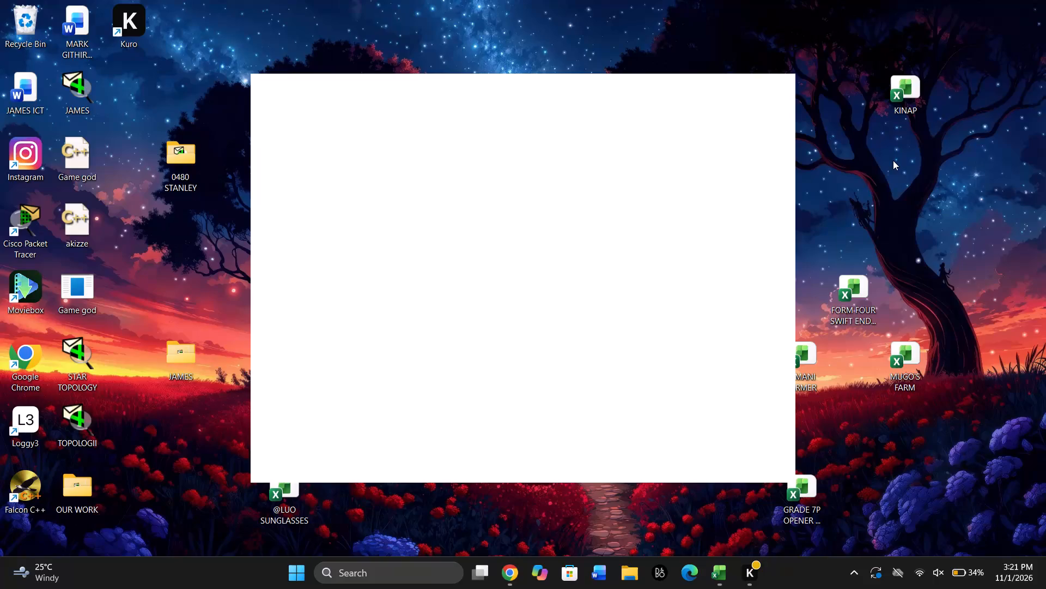
# Create a new Microsoft Excel worksheet on the desktop and name it KIMANI POULTRY FARM.
pyautogui.rightClick(893, 160)
pyautogui.click(793, 275)
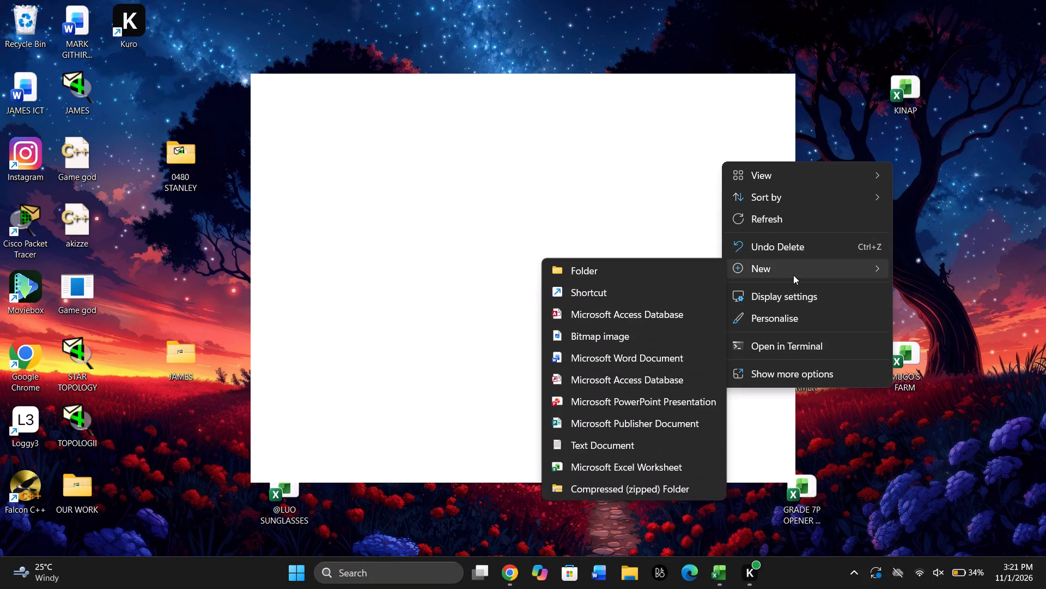
pyautogui.click(607, 466)
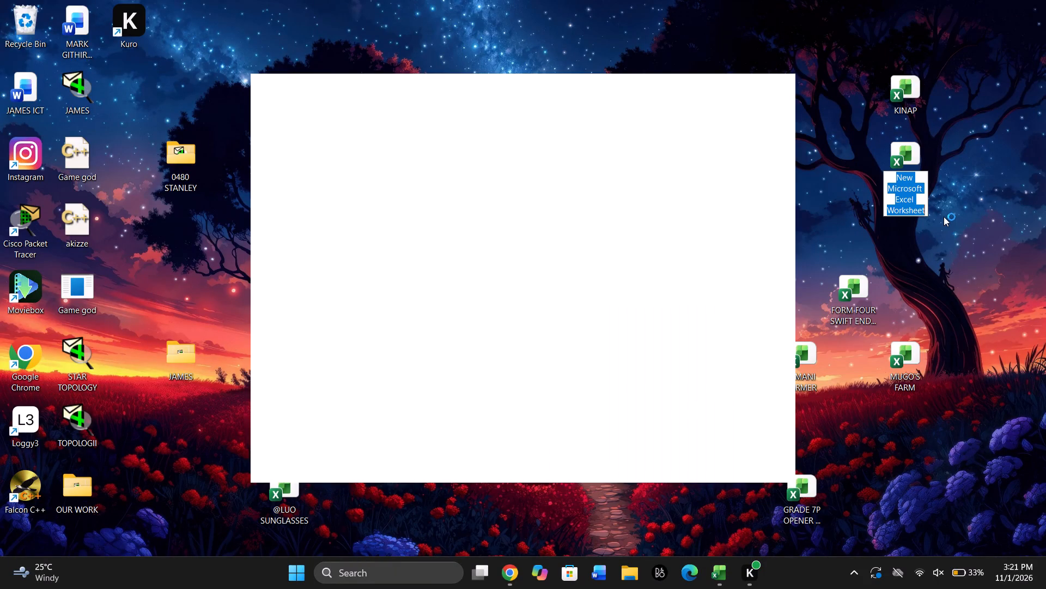
pyautogui.press('BackSpace')
pyautogui.press('BackSpace')
pyautogui.write('KIMANI')
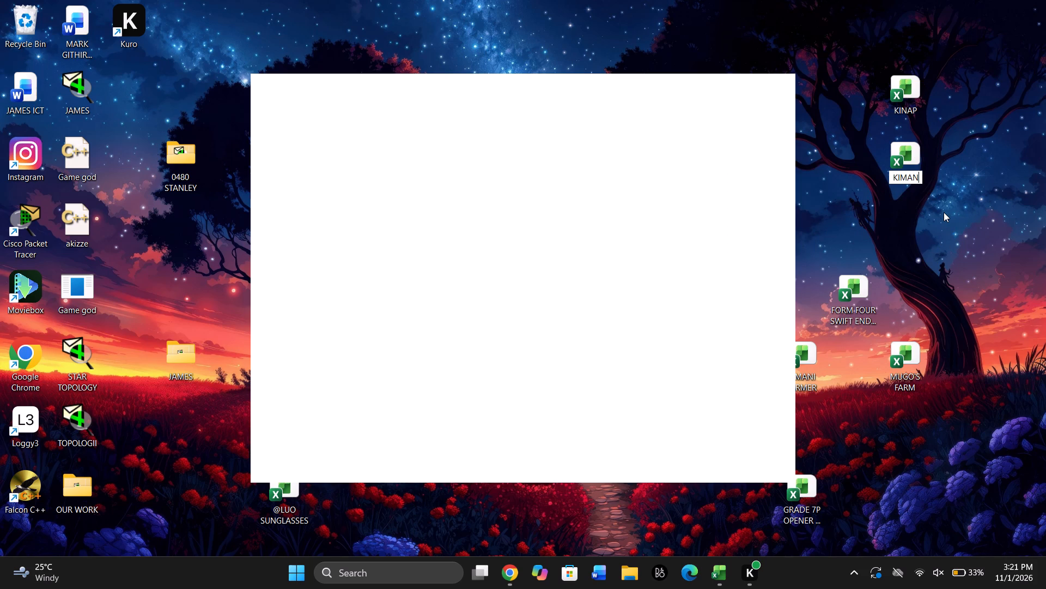
pyautogui.press('space')
pyautogui.write('DAIRY')
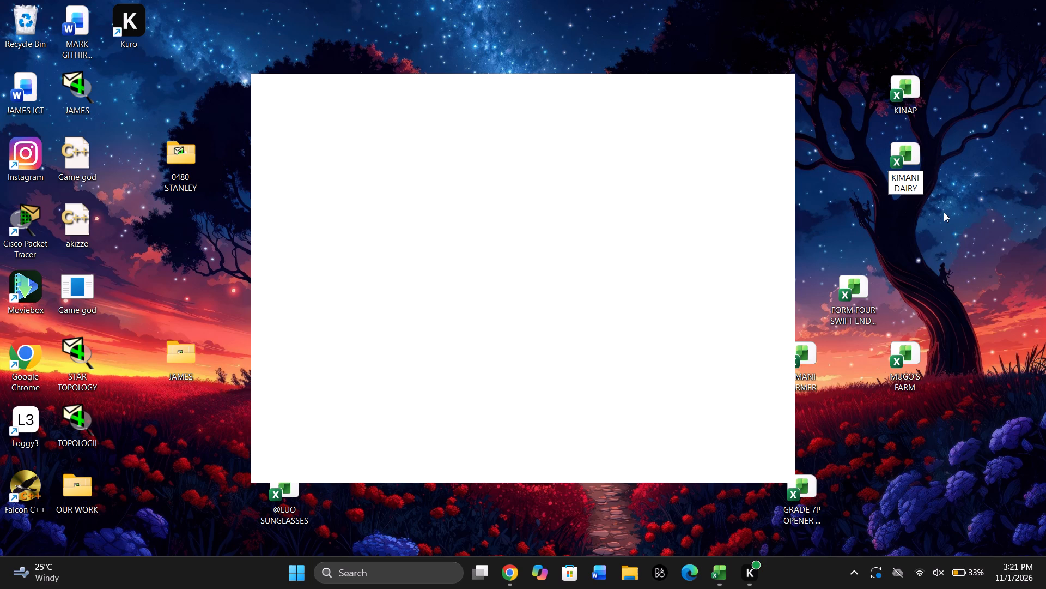
pyautogui.press('BackSpace')
pyautogui.press('BackSpace')
pyautogui.press('BackSpace')
pyautogui.press('BackSpace')
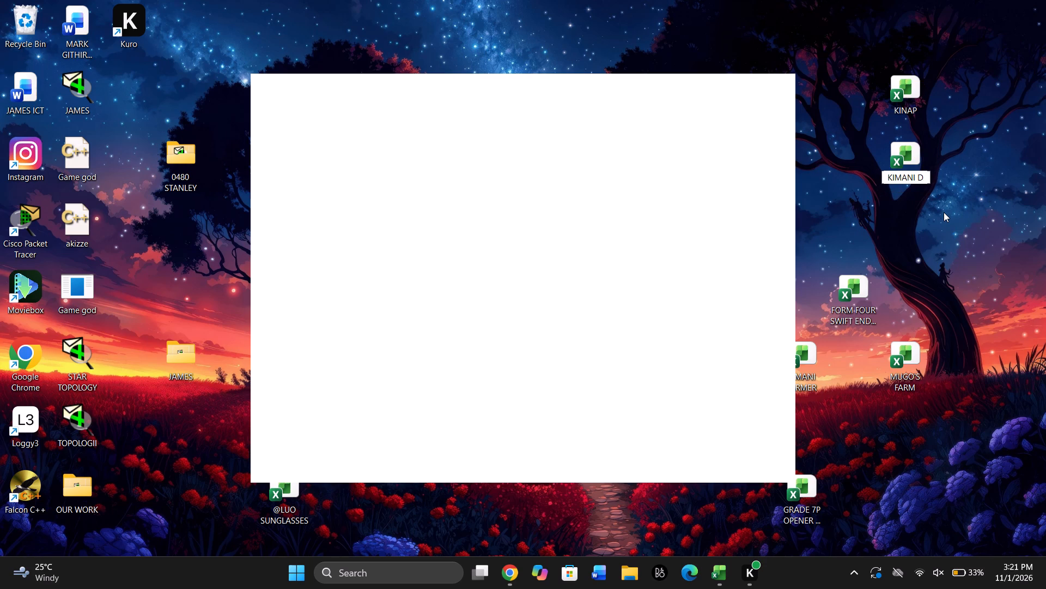
pyautogui.press('BackSpace')
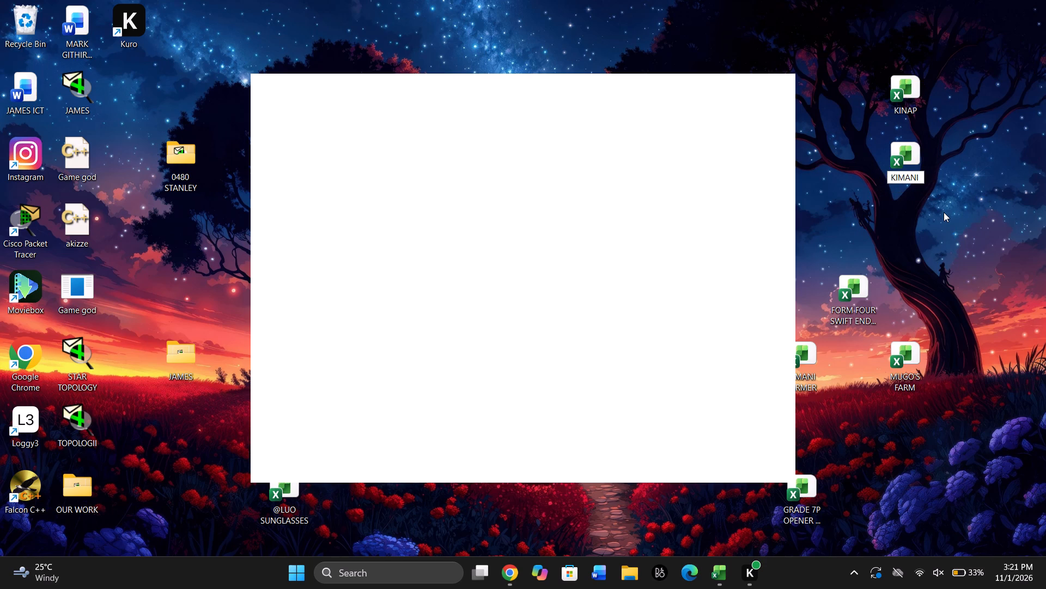
pyautogui.press('space')
pyautogui.press('BackSpace')
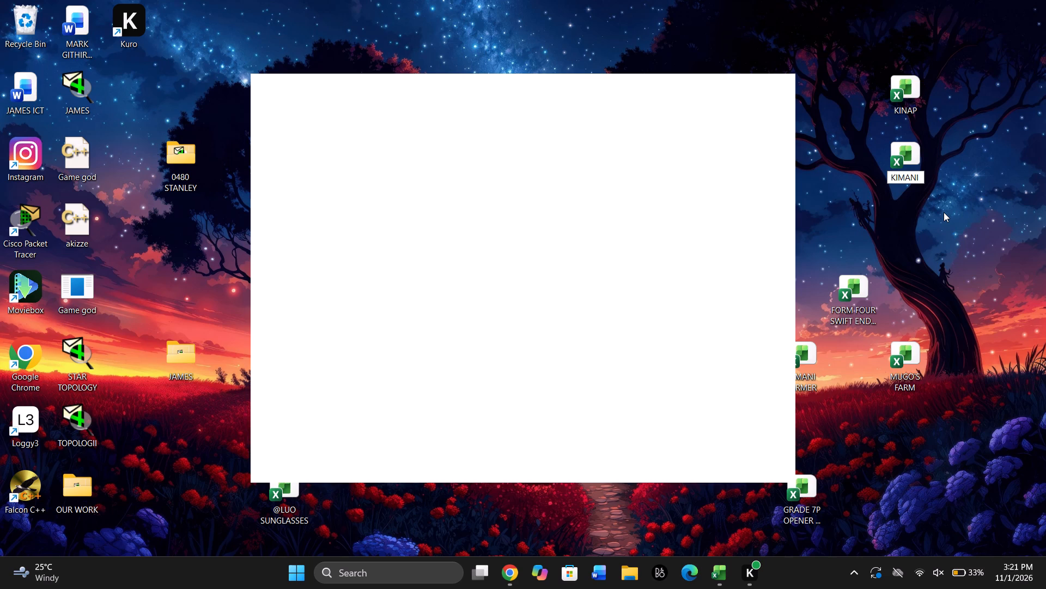
pyautogui.write('PO')
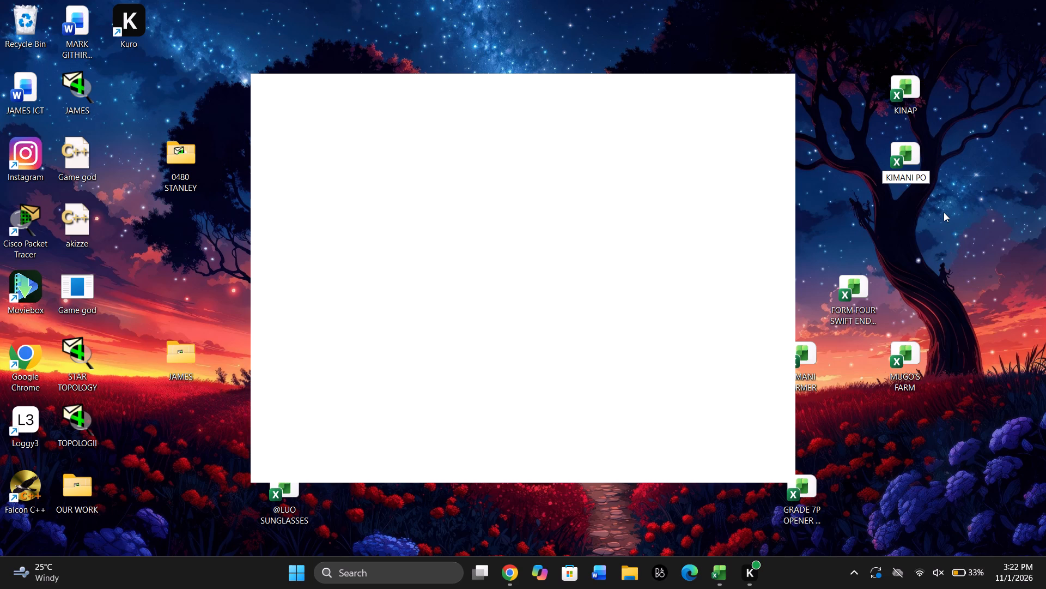
pyautogui.write('ULTRY')
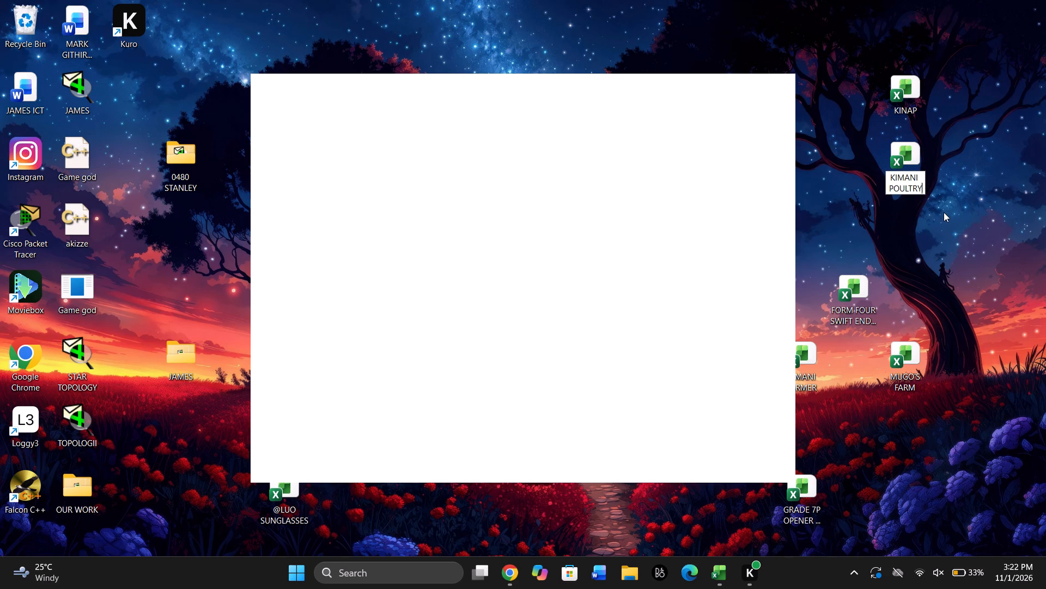
pyautogui.press('space')
pyautogui.press('f')
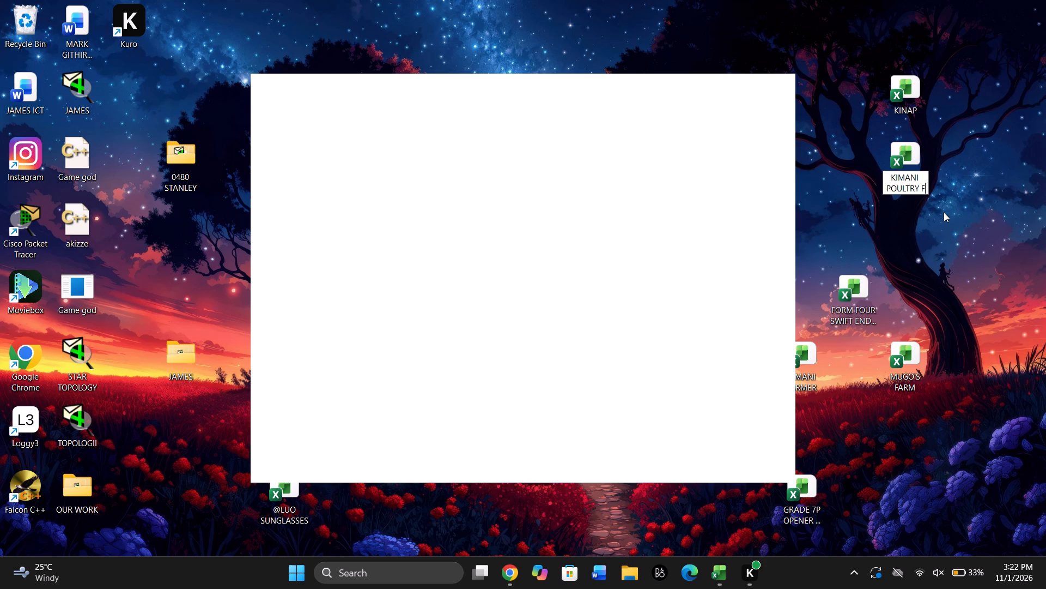
pyautogui.write('ARM')
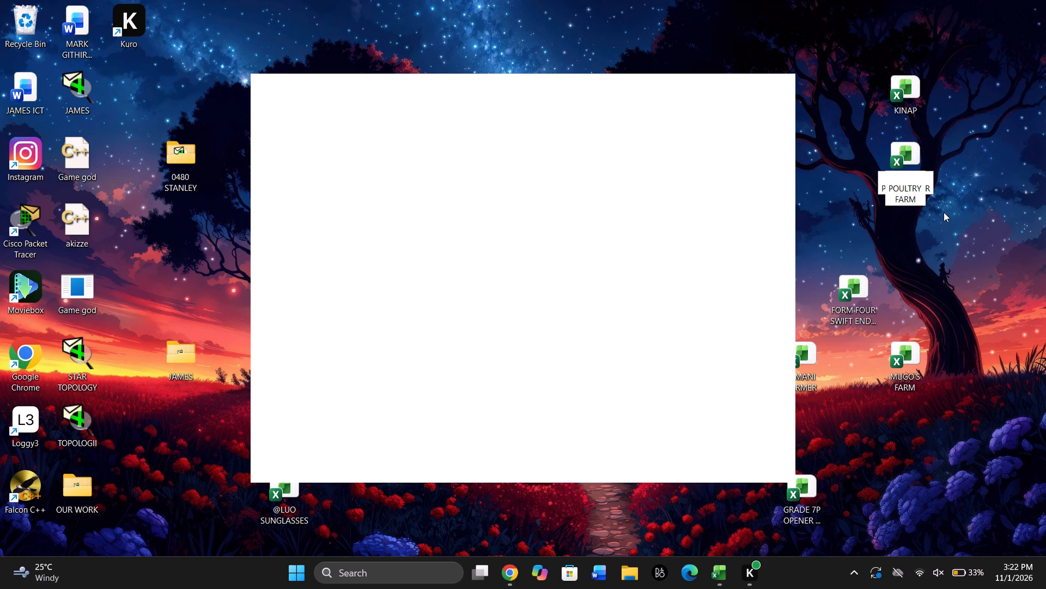
# Open the KIMANI POULTRY FARM workbook from the desktop in Excel.
pyautogui.tripleClick(887, 140)
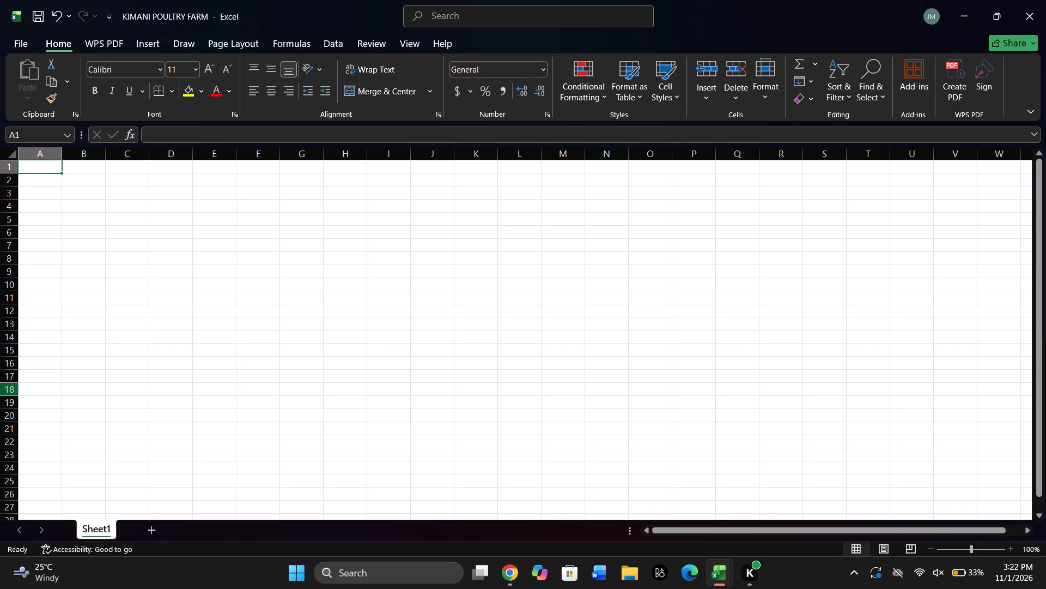
# Merge and center cells A1 to H1 on Sheet1 for the title row.
pyautogui.click(50, 162)
pyautogui.moveTo(46, 168); pyautogui.dragTo(368, 172)
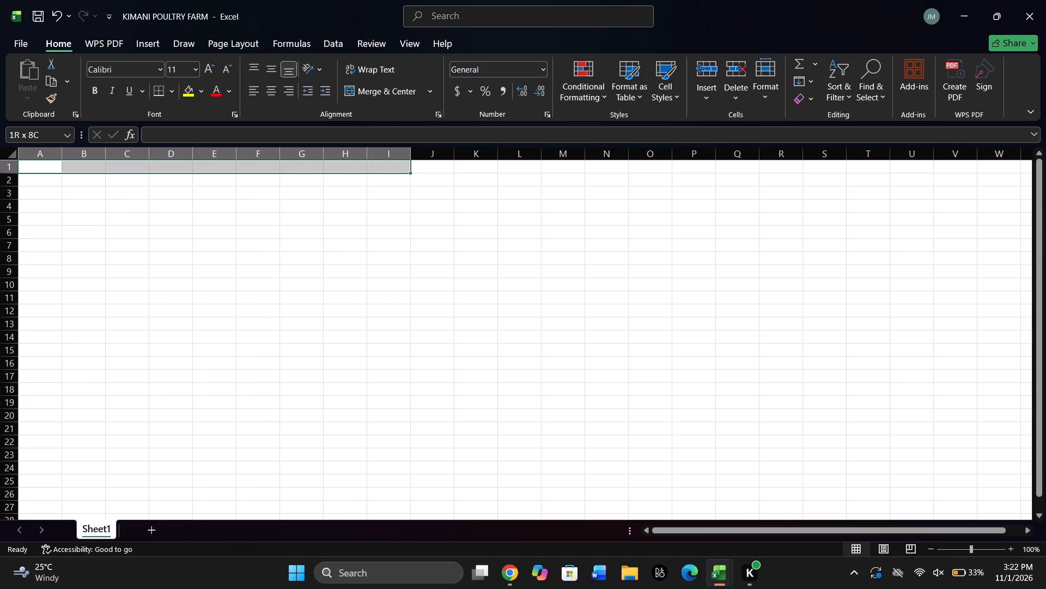
pyautogui.moveTo(368, 172); pyautogui.dragTo(346, 167)
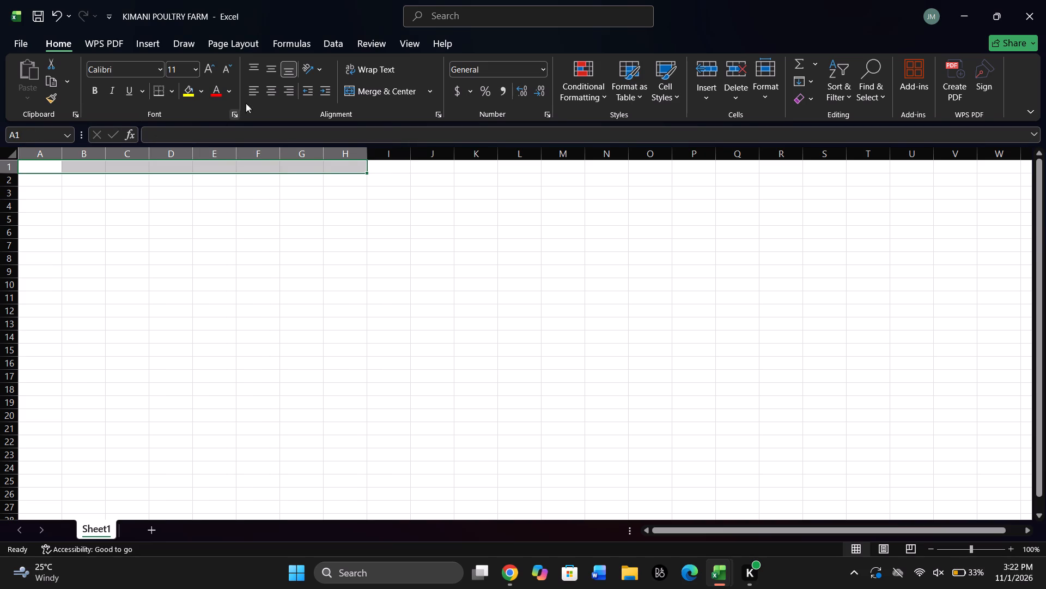
pyautogui.click(356, 87)
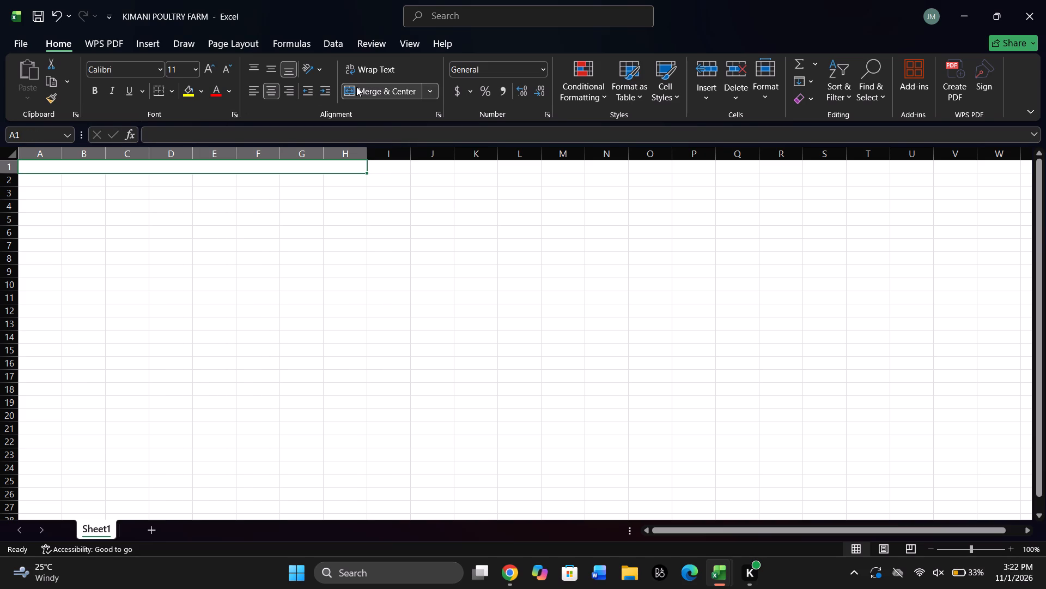
# Enter KIMANI POULTRY FARM as the title in the merged cell of row 1.
pyautogui.write('KIN')
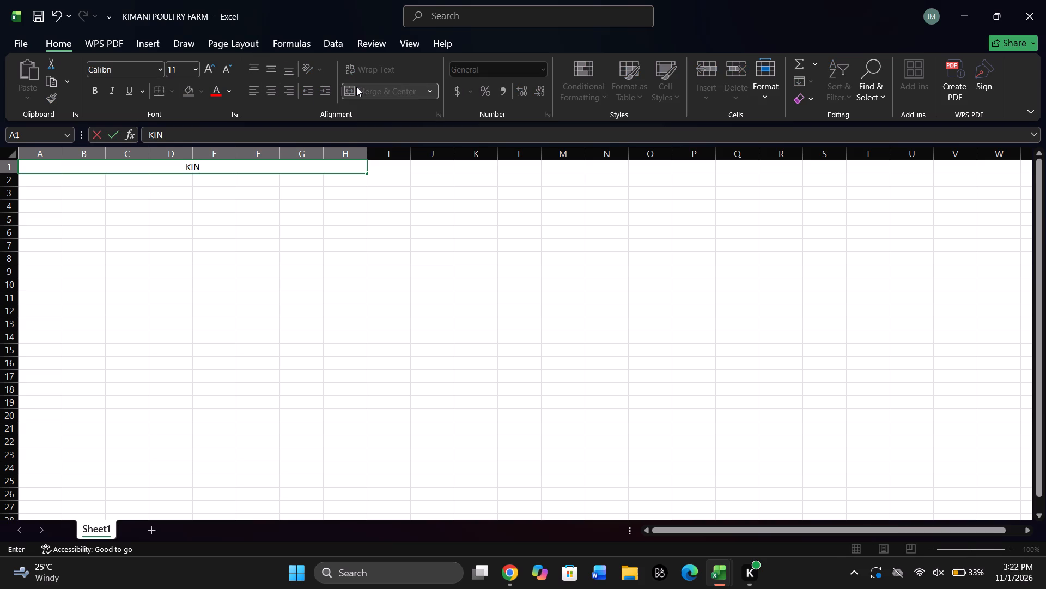
pyautogui.press('BackSpace')
pyautogui.write('MANI')
pyautogui.press('space')
pyautogui.write('POU')
pyautogui.write('LTRY')
pyautogui.press('space')
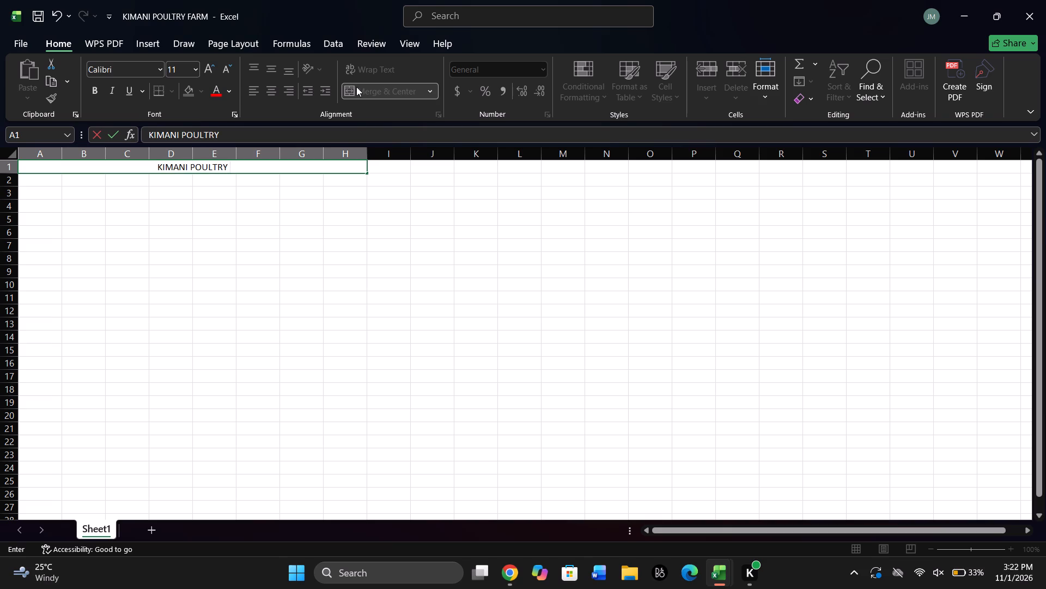
pyautogui.write('FOR')
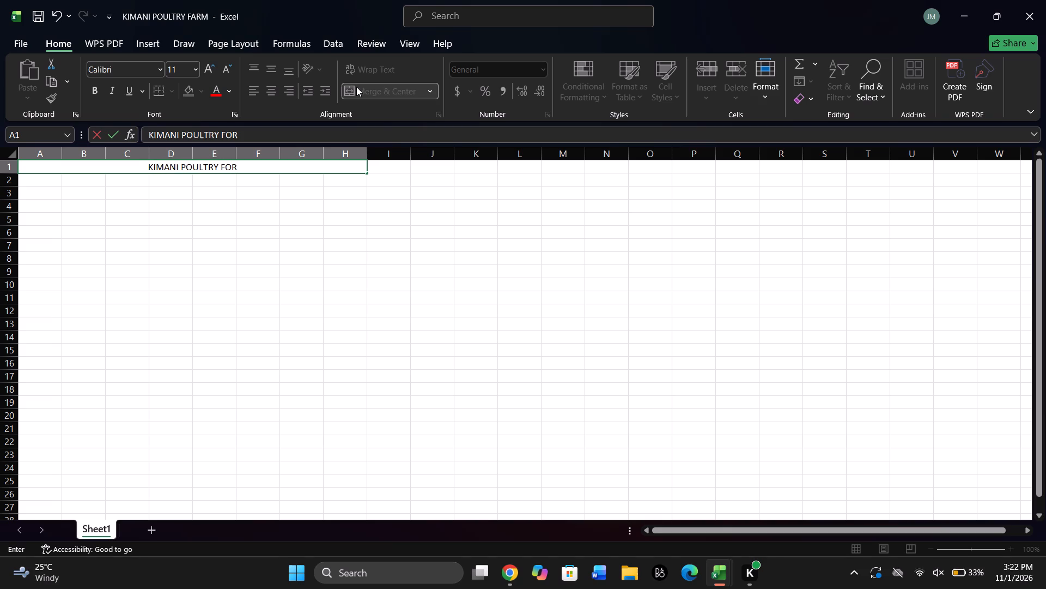
pyautogui.press('BackSpace')
pyautogui.press('BackSpace')
pyautogui.write('ARM')
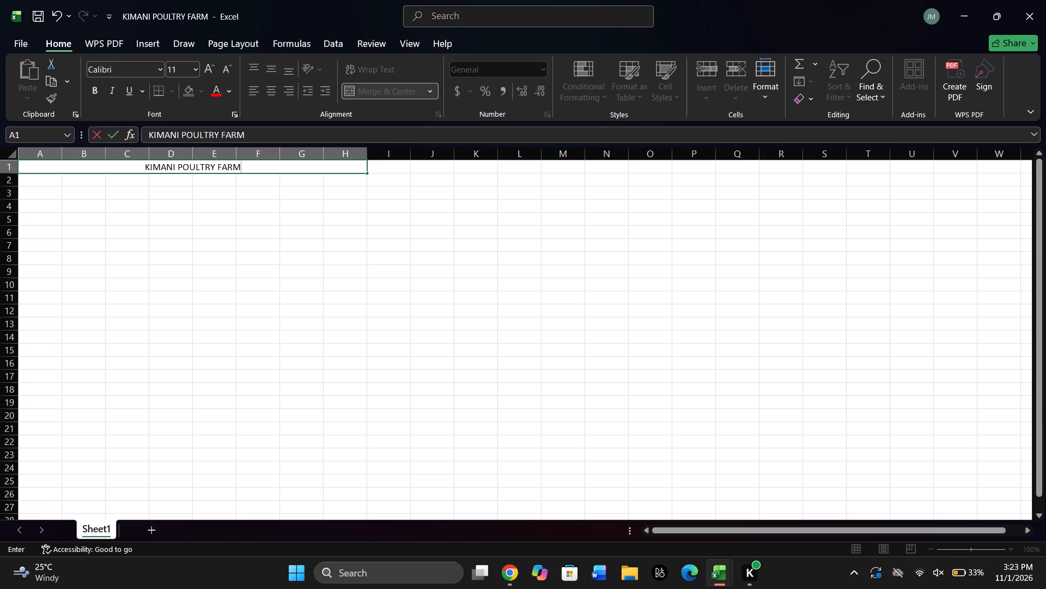
pyautogui.click(51, 184)
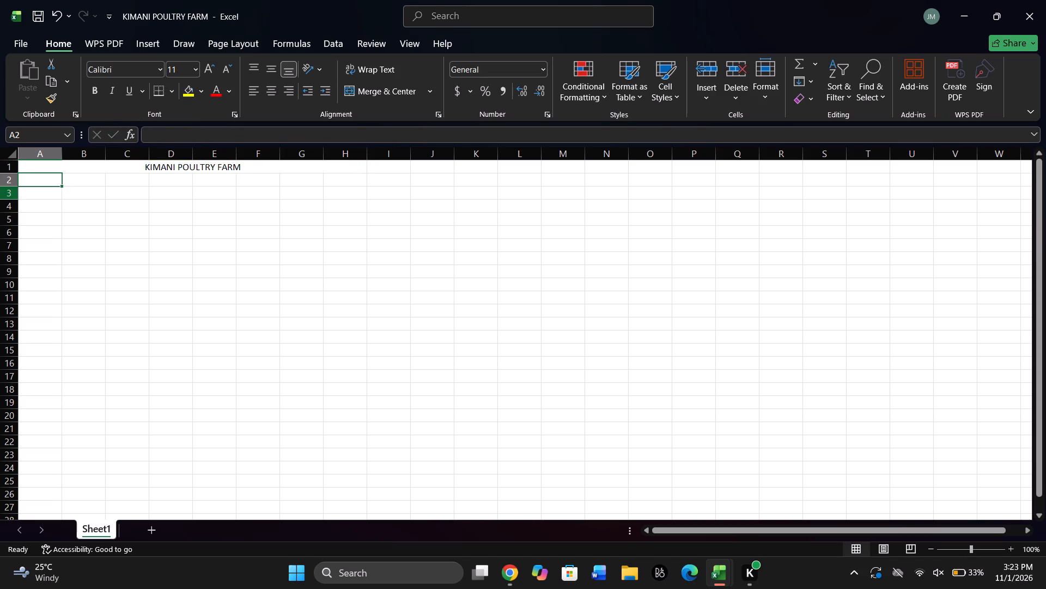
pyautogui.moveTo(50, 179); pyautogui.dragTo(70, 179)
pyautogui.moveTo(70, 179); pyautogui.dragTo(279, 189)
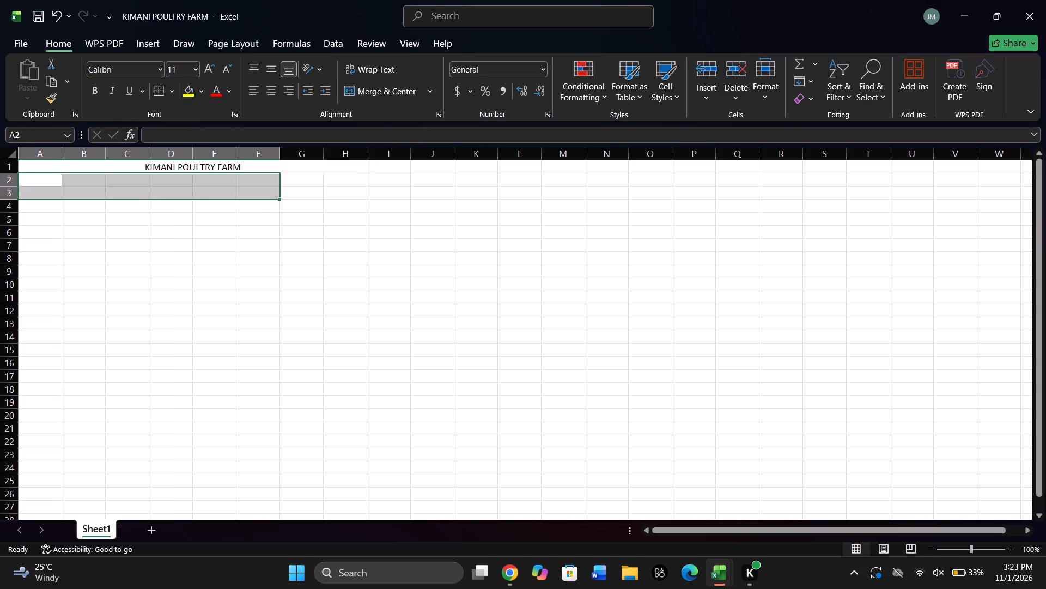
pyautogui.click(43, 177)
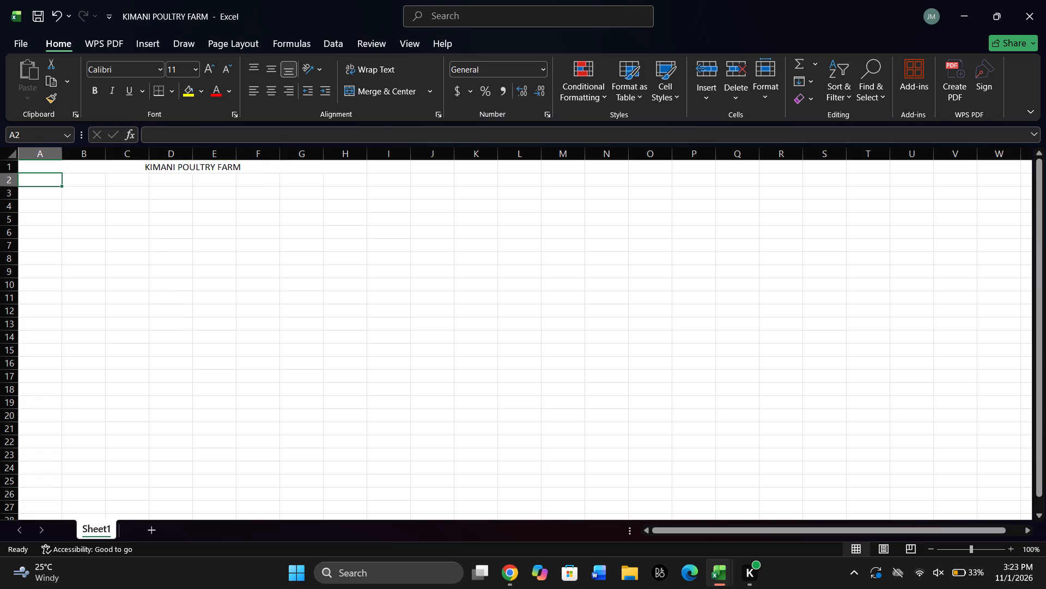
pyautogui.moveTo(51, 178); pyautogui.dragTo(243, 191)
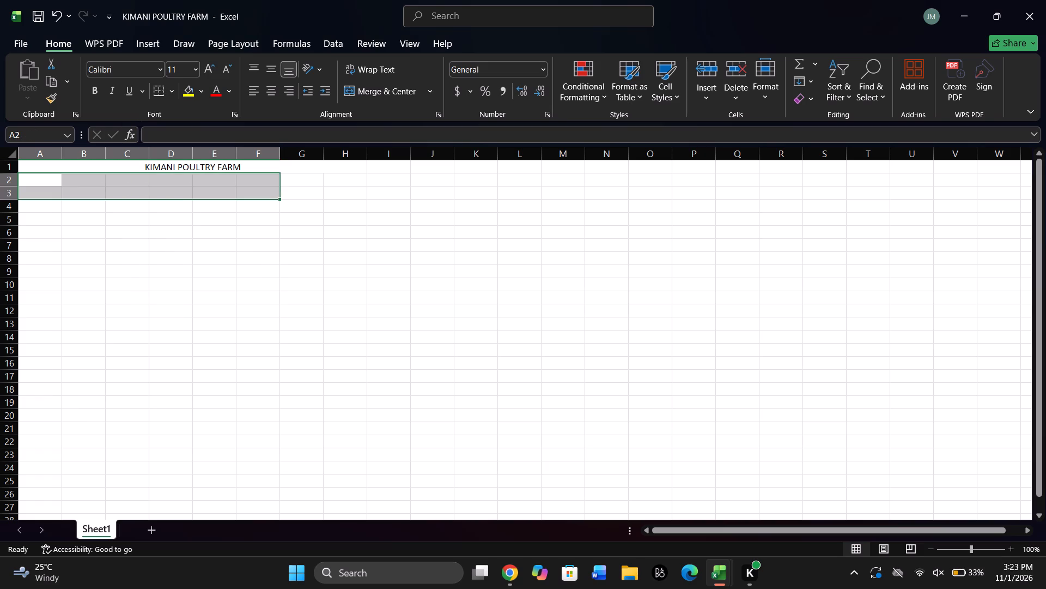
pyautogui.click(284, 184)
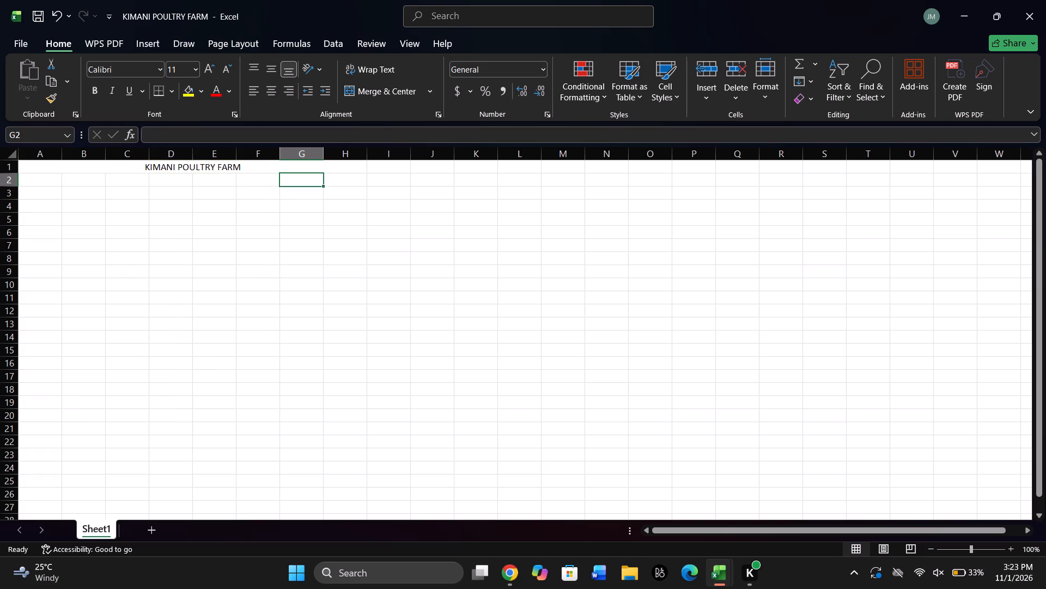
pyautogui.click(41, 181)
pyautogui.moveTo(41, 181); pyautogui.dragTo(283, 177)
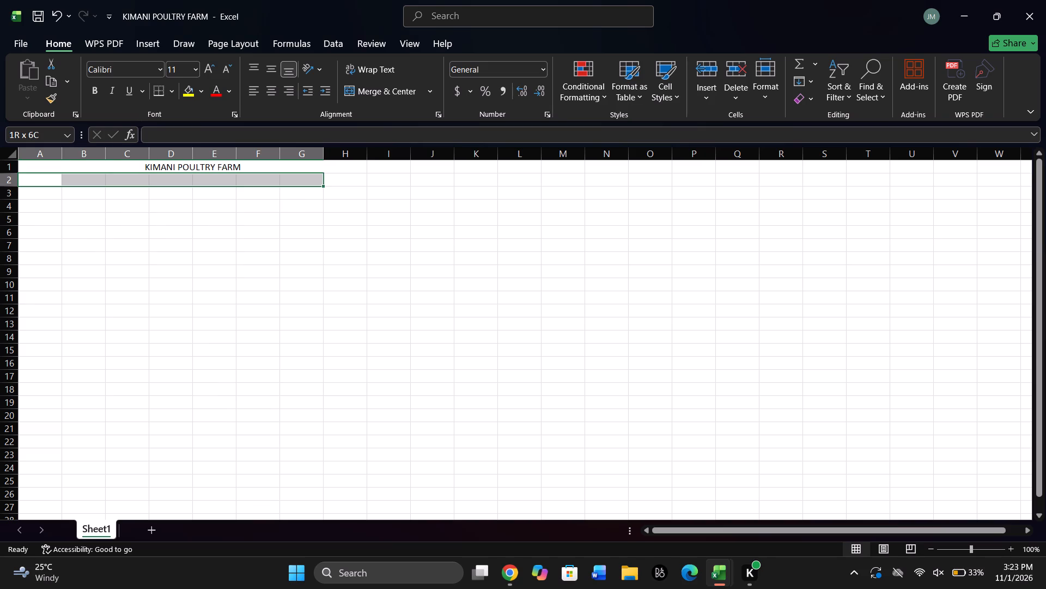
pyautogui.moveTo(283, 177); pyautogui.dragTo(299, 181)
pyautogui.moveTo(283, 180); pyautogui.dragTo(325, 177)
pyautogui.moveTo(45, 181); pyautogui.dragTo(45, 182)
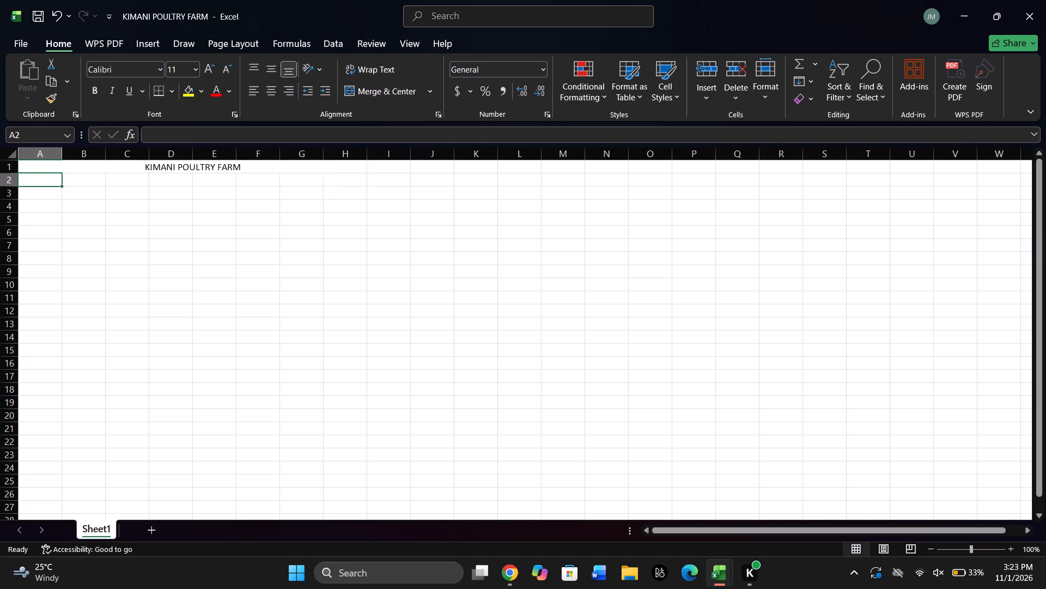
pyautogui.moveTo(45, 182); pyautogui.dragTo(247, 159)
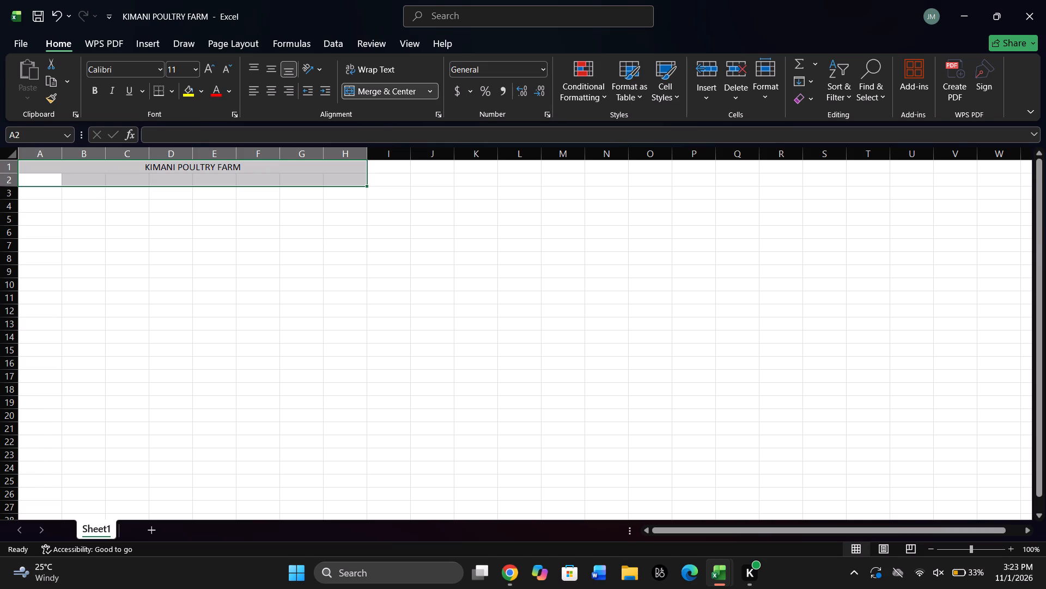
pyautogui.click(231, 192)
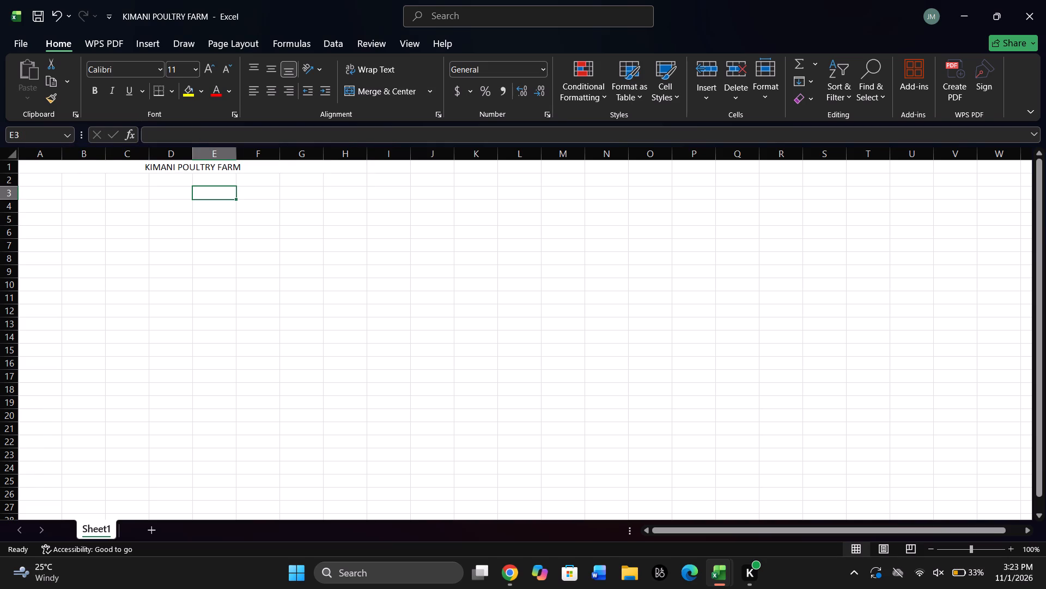
# Merge and center cells A2 to H2 for a heading row beneath the title.
pyautogui.click(47, 177)
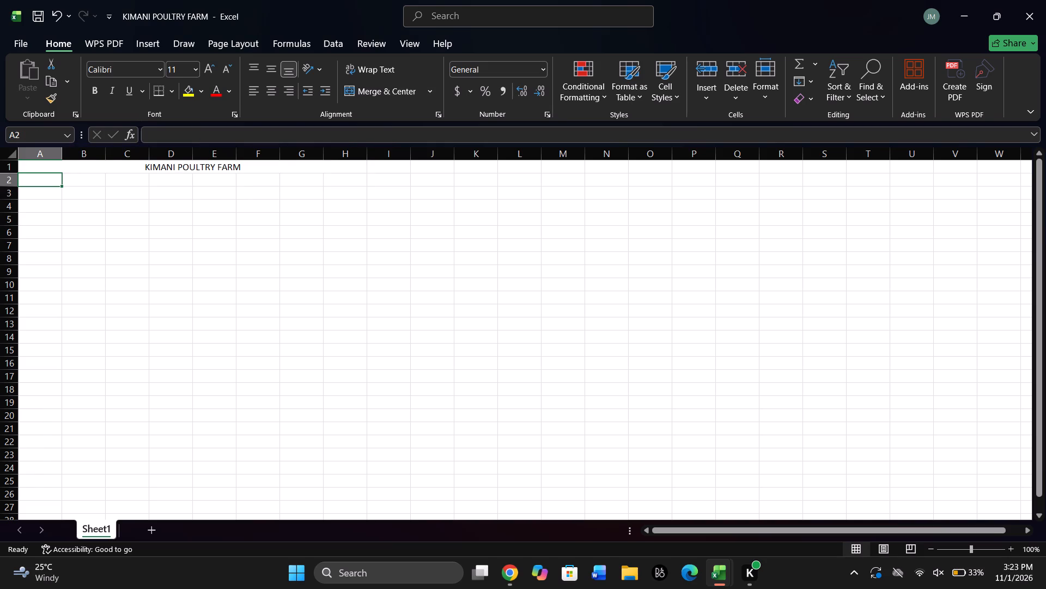
pyautogui.moveTo(49, 183); pyautogui.dragTo(154, 173)
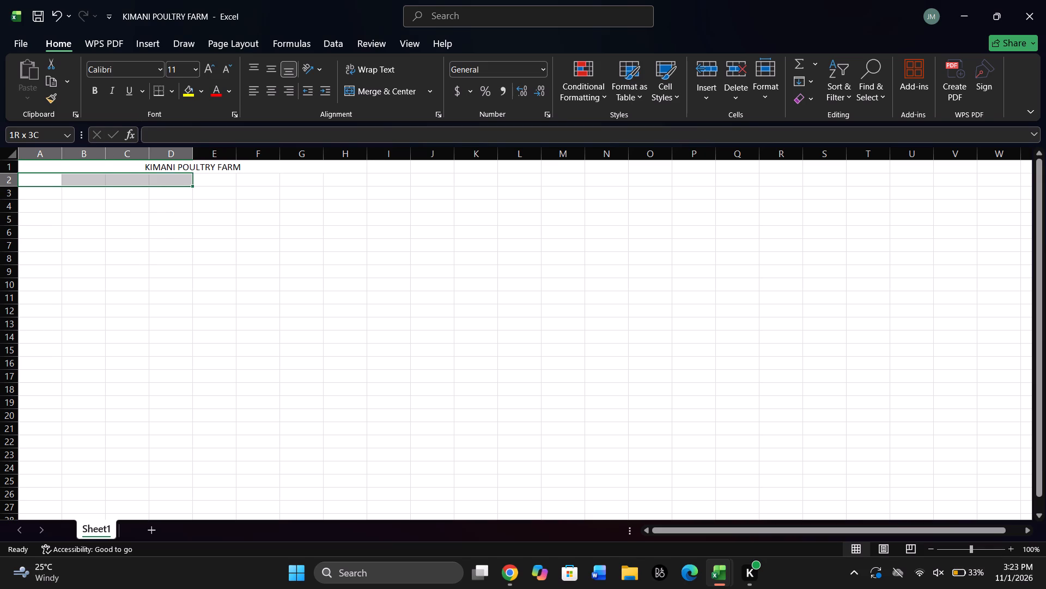
pyautogui.moveTo(154, 173); pyautogui.dragTo(332, 193)
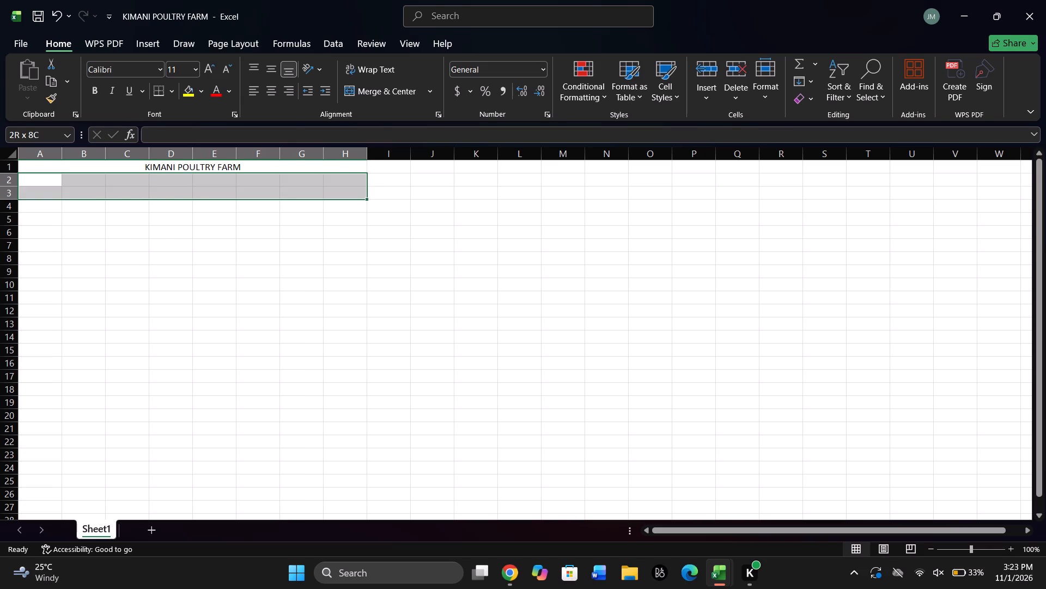
pyautogui.moveTo(332, 193); pyautogui.dragTo(333, 186)
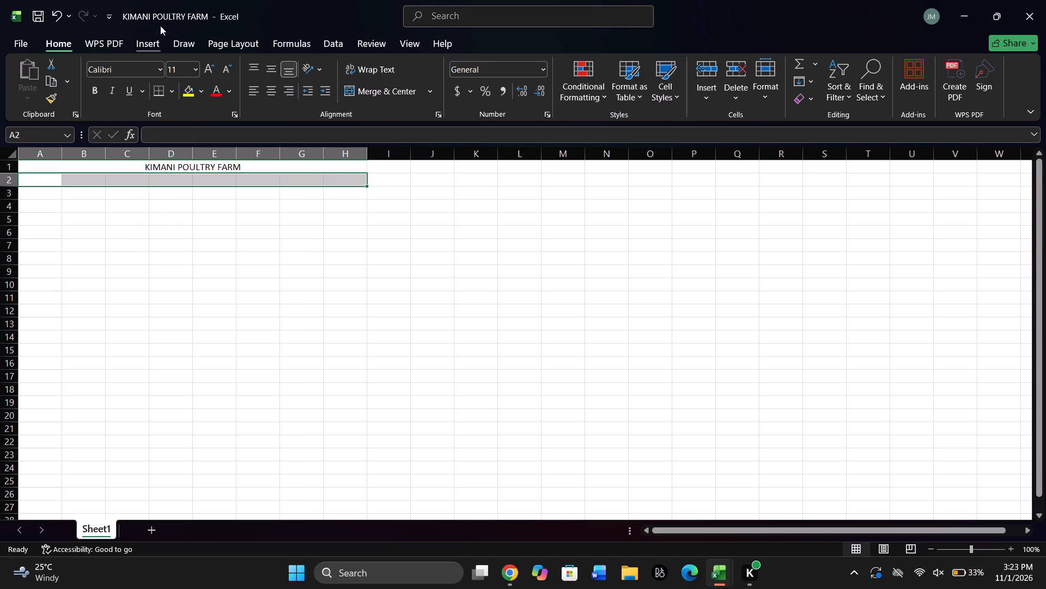
pyautogui.click(350, 94)
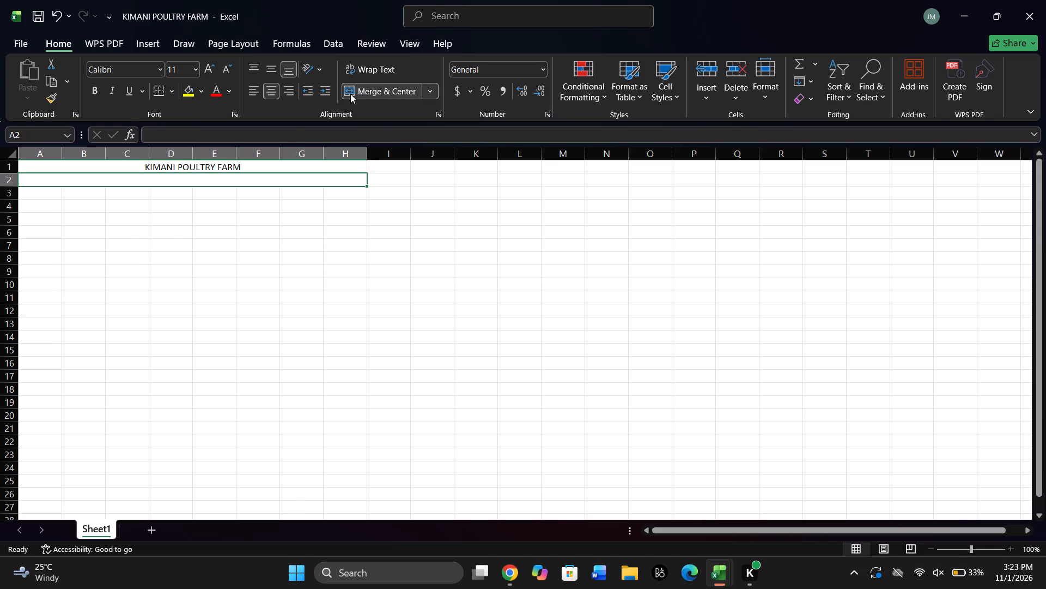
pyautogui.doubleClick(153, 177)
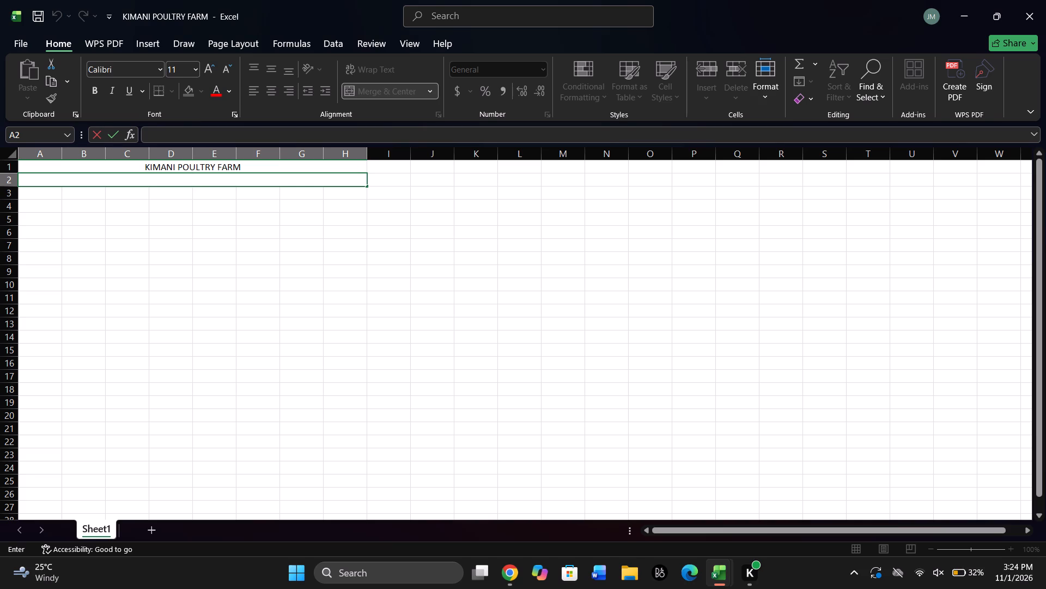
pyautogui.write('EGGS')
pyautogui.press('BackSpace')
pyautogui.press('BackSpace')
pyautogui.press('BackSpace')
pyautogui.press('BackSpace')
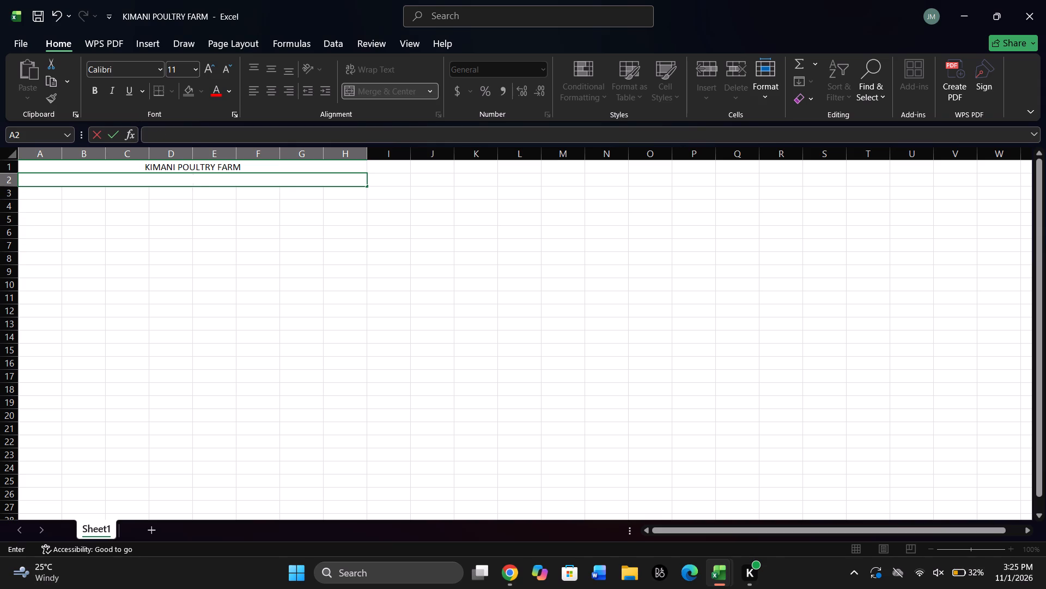
# Enter the heading text N0 OF TRAYS in the merged cell of row 2.
pyautogui.write('NO')
pyautogui.press('BackSpace')
pyautogui.press('0')
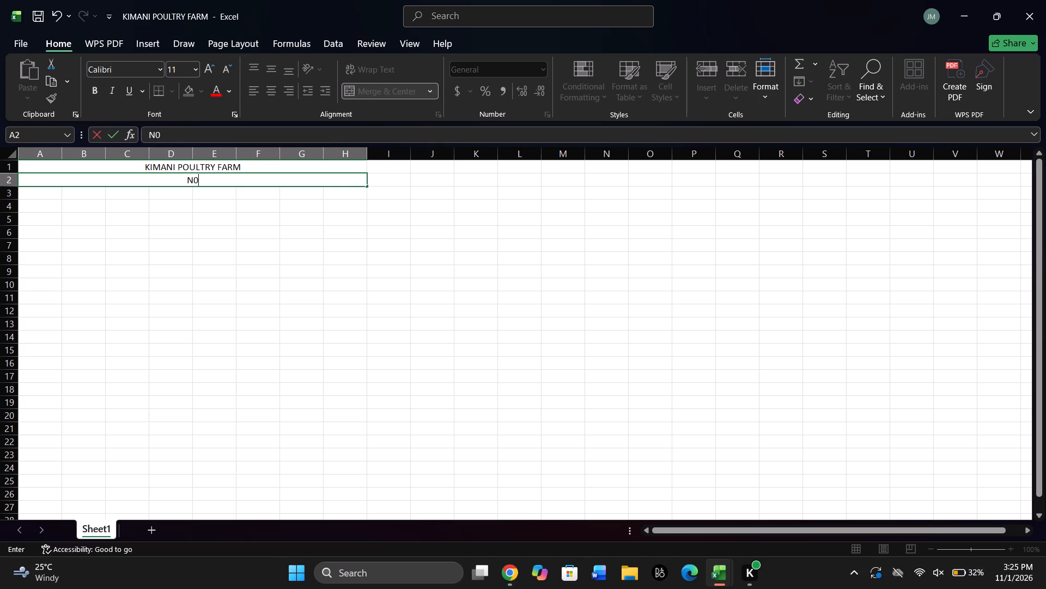
pyautogui.press('space')
pyautogui.write('OF TR')
pyautogui.write('AYS')
pyautogui.press('space')
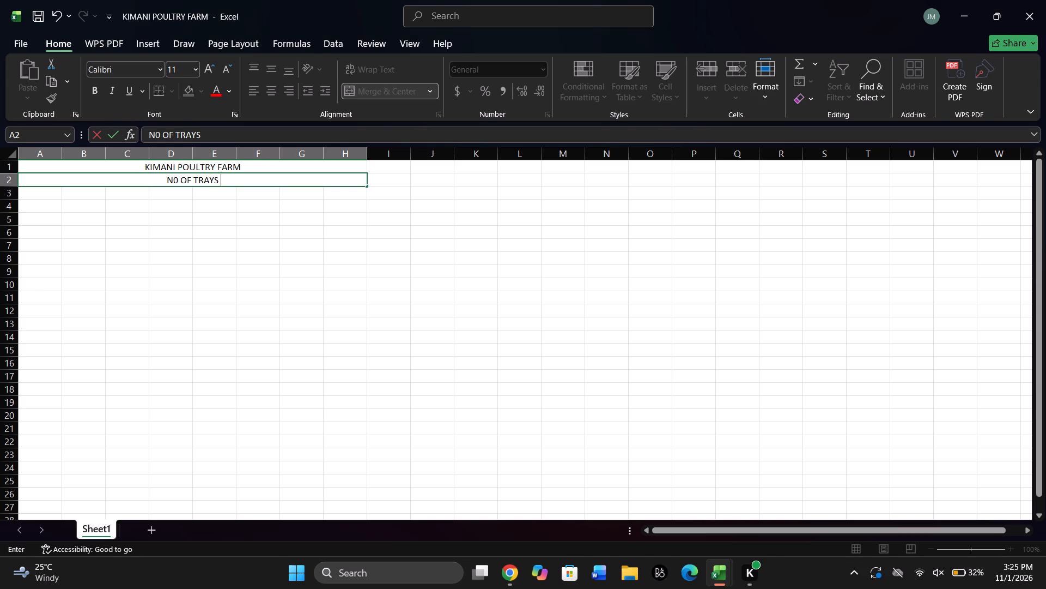
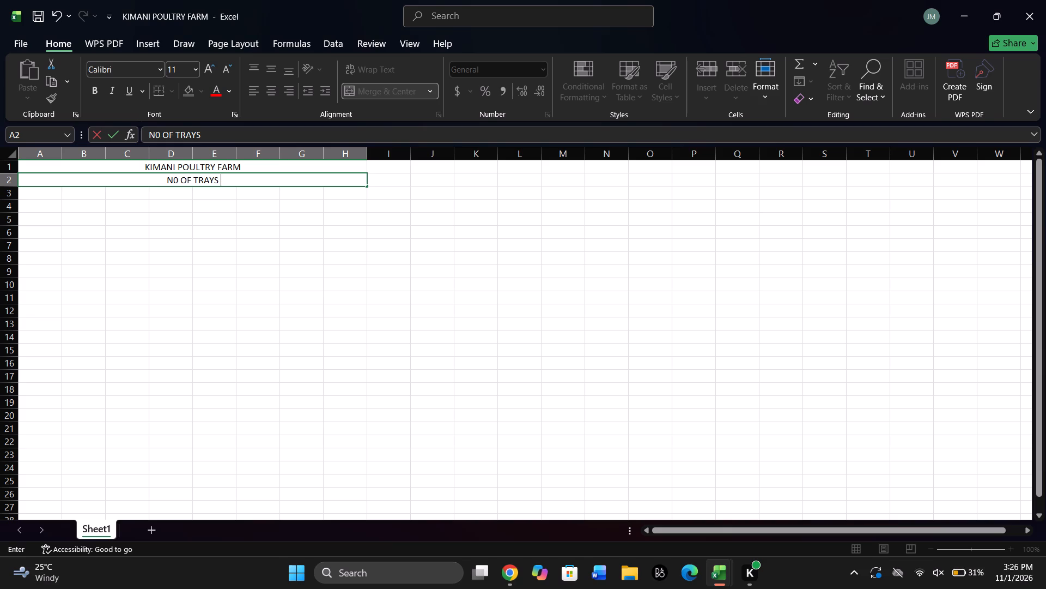
# Complete the row 2 heading by adding COLLECTED@350 KSH after N0 OF TRAYS.
pyautogui.write('COLLECTED')
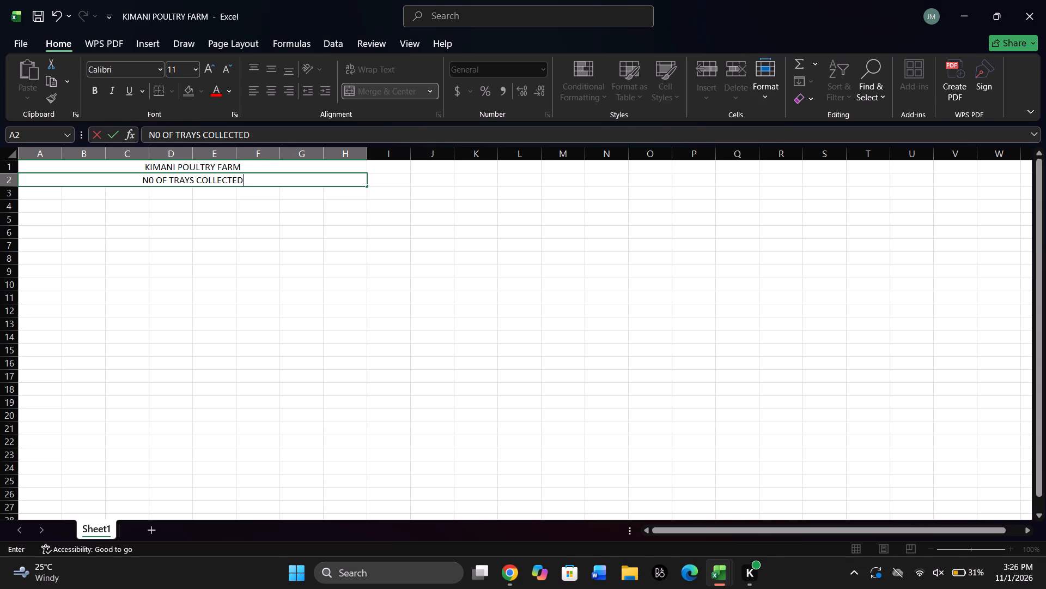
pyautogui.hotkey('shift', '@')
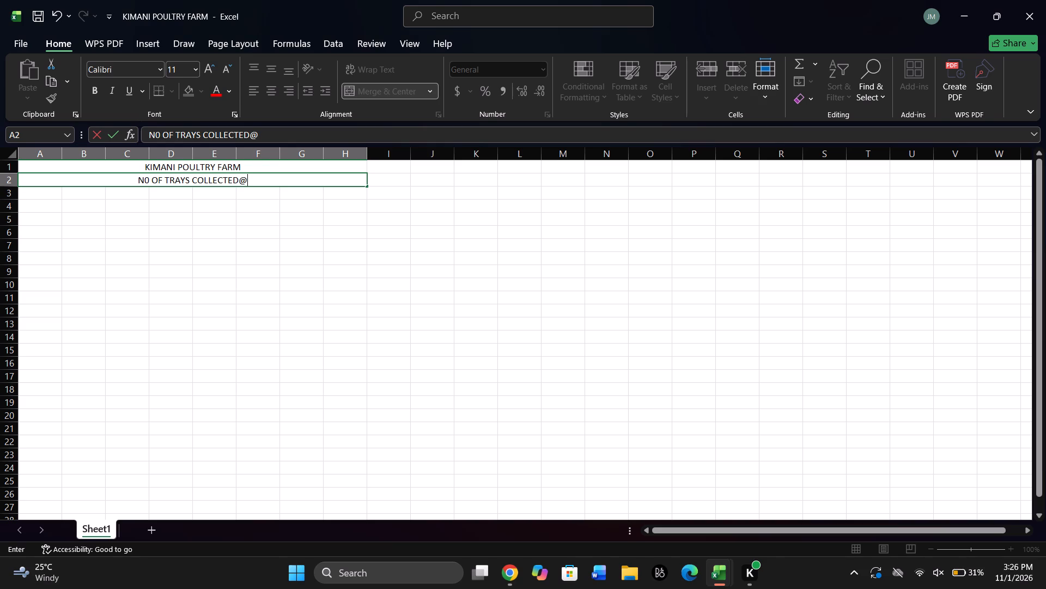
pyautogui.write('350')
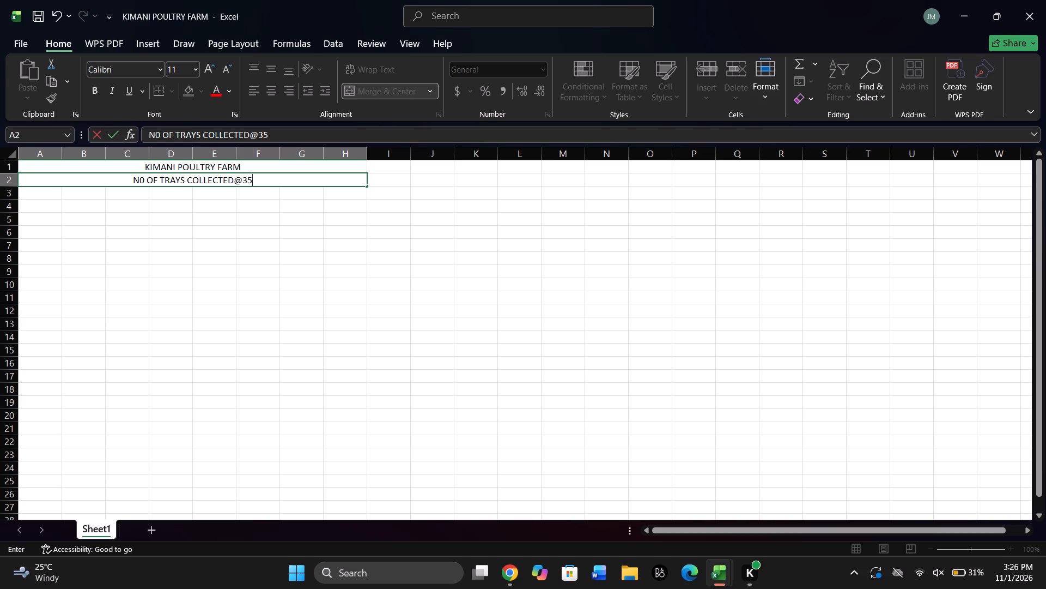
pyautogui.press('space')
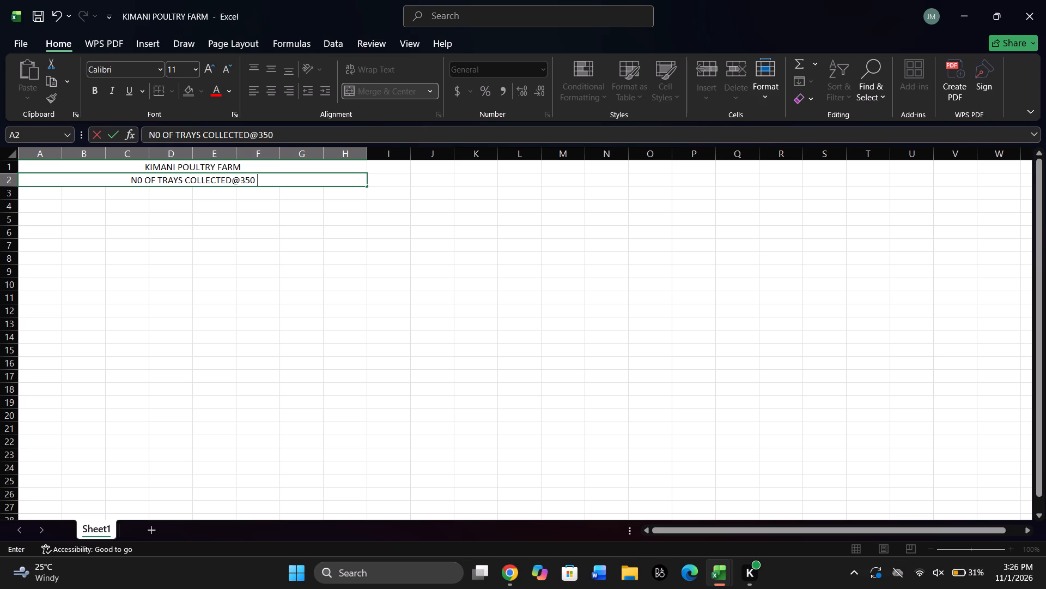
pyautogui.write('KS')
pyautogui.press('h')
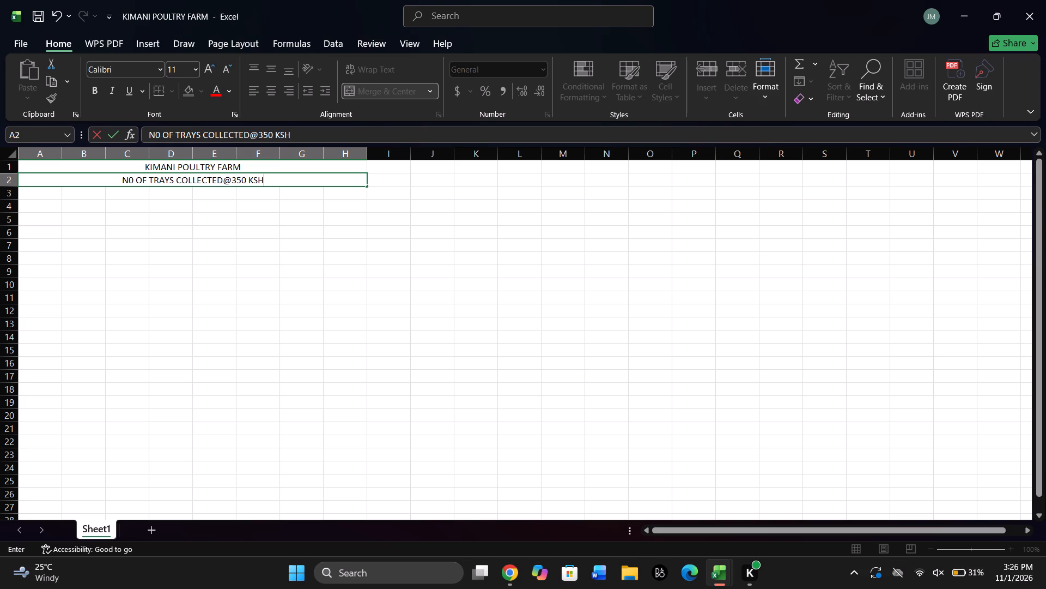
pyautogui.click(35, 197)
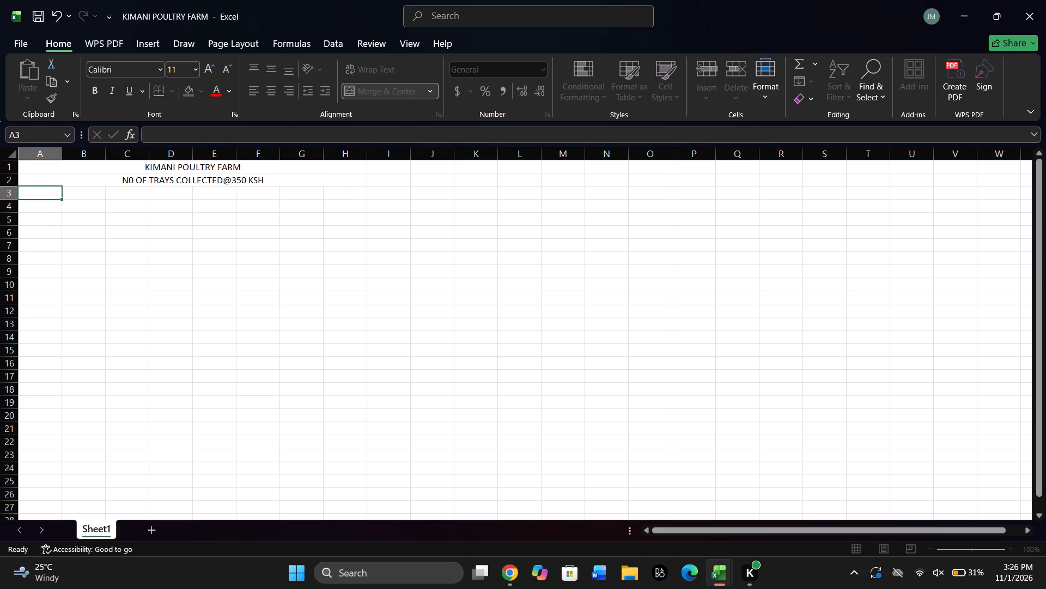
pyautogui.click(42, 194)
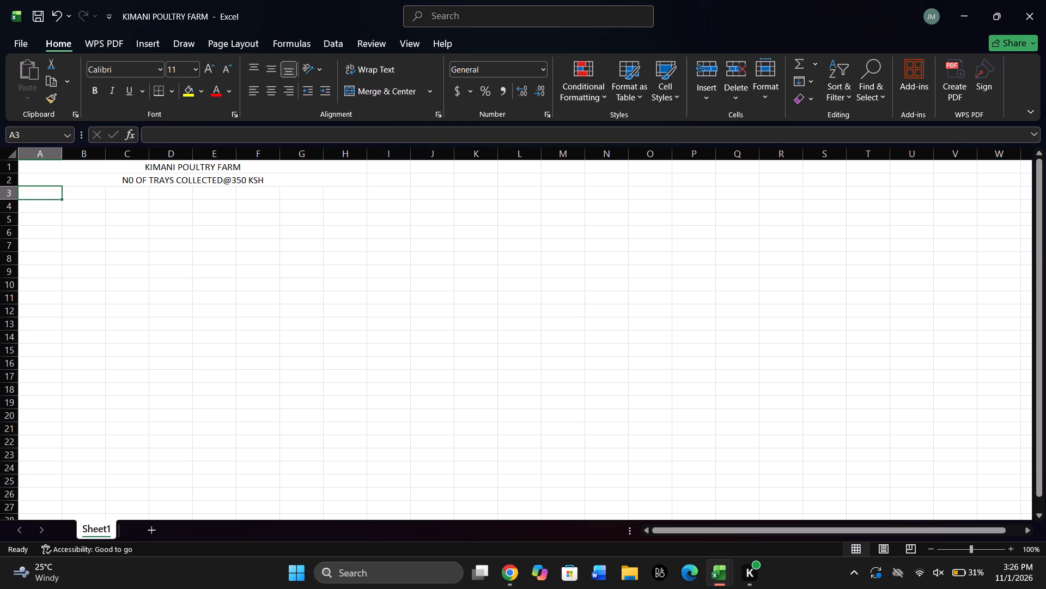
pyautogui.doubleClick(224, 181)
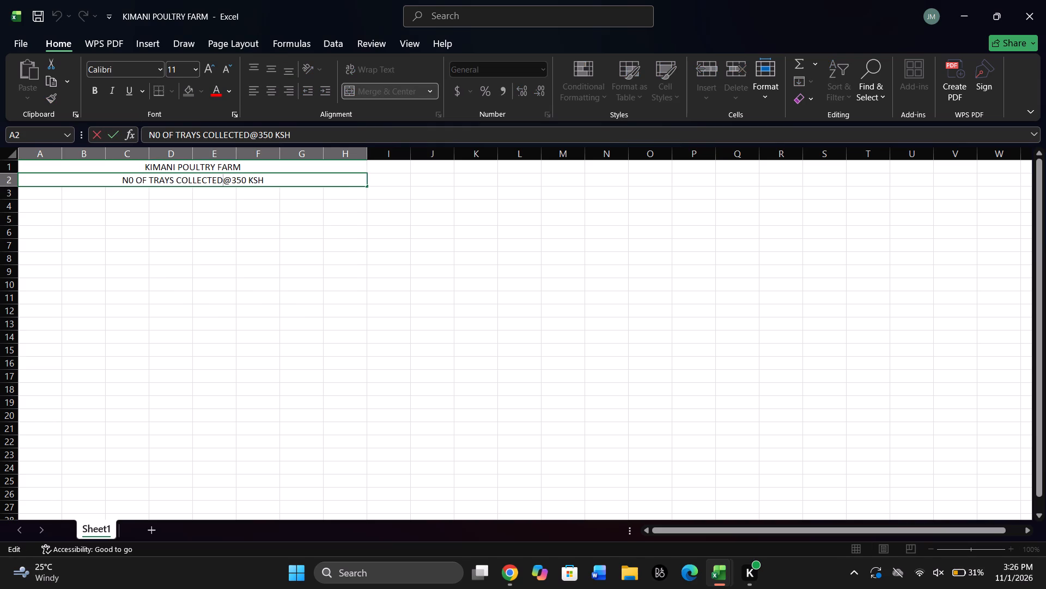
pyautogui.press('space')
pyautogui.write('DAILY')
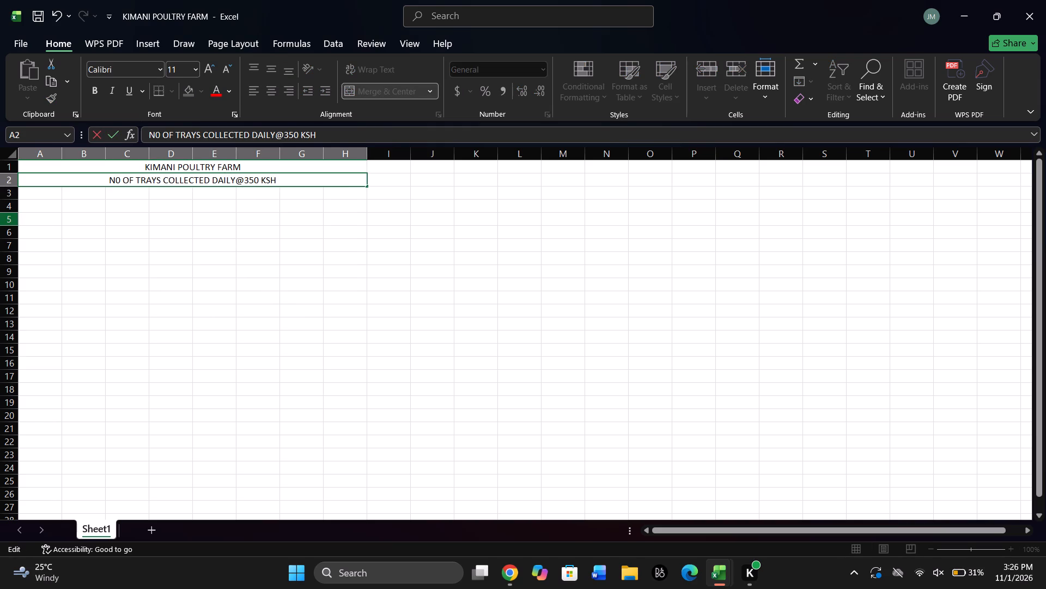
pyautogui.doubleClick(41, 190)
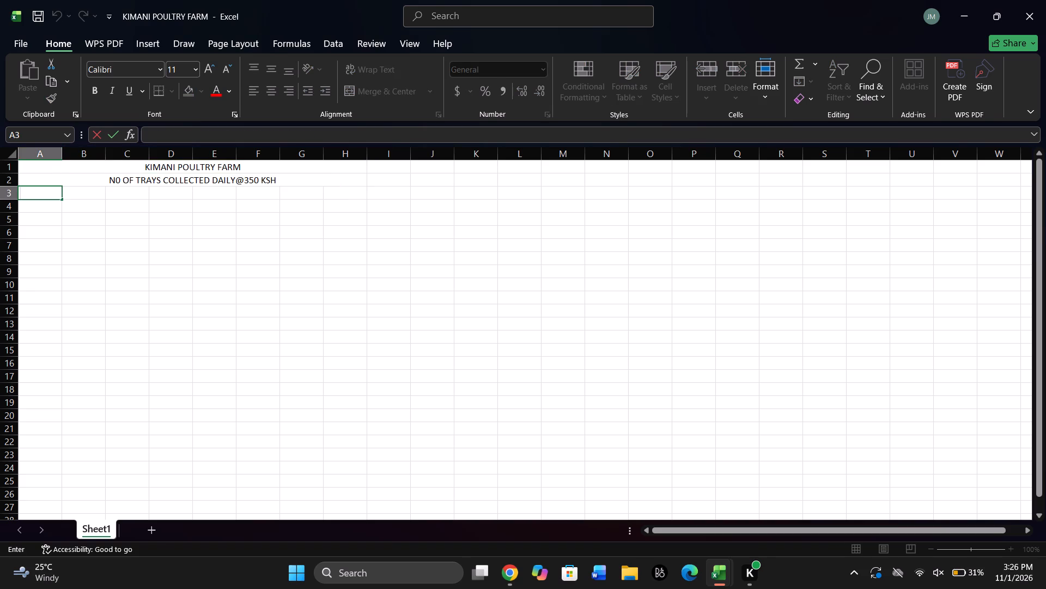
pyautogui.click(44, 207)
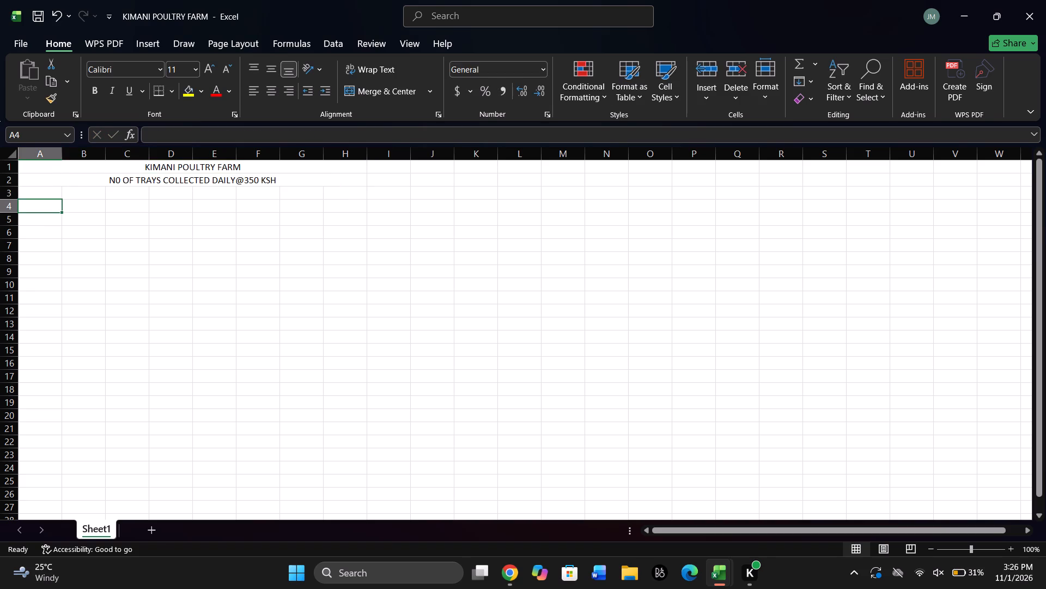
# Widen column A slightly.
pyautogui.moveTo(64, 150); pyautogui.dragTo(80, 151)
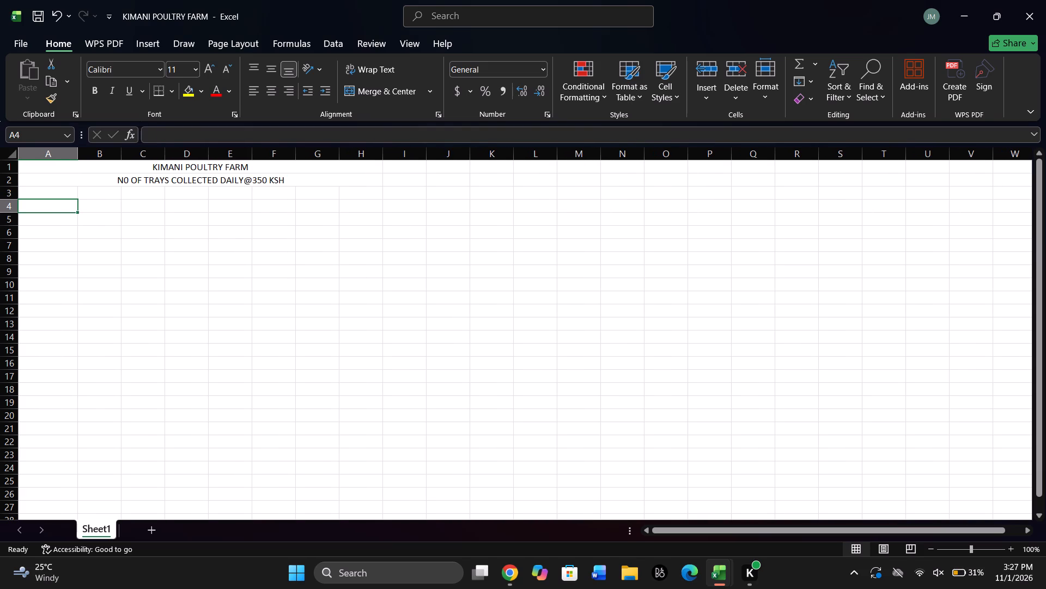
# Enter the day labels MON, TUE and WED down cells A3 to A5.
pyautogui.click(45, 194)
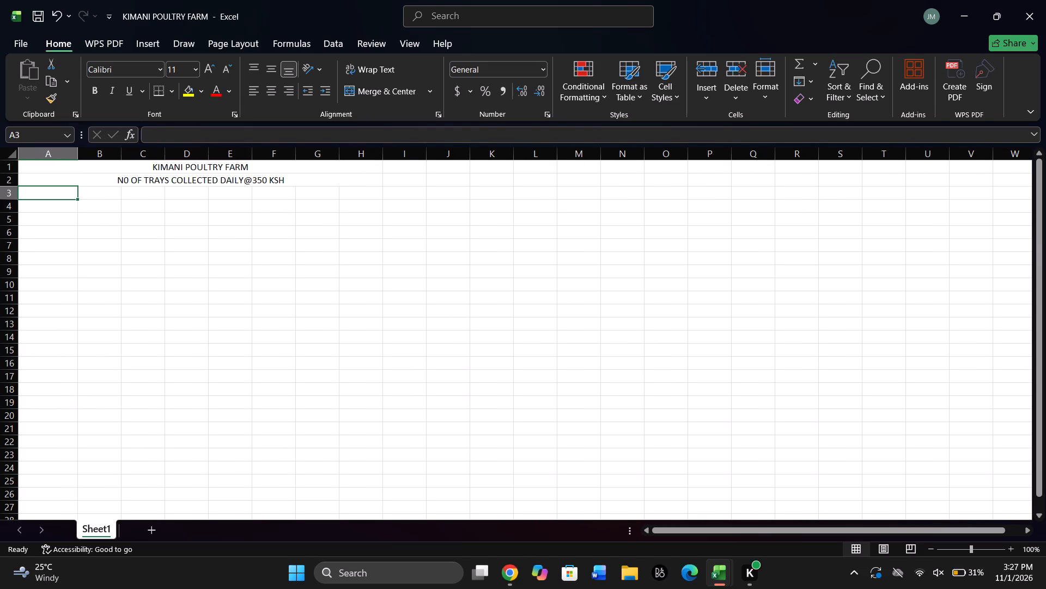
pyautogui.doubleClick(45, 194)
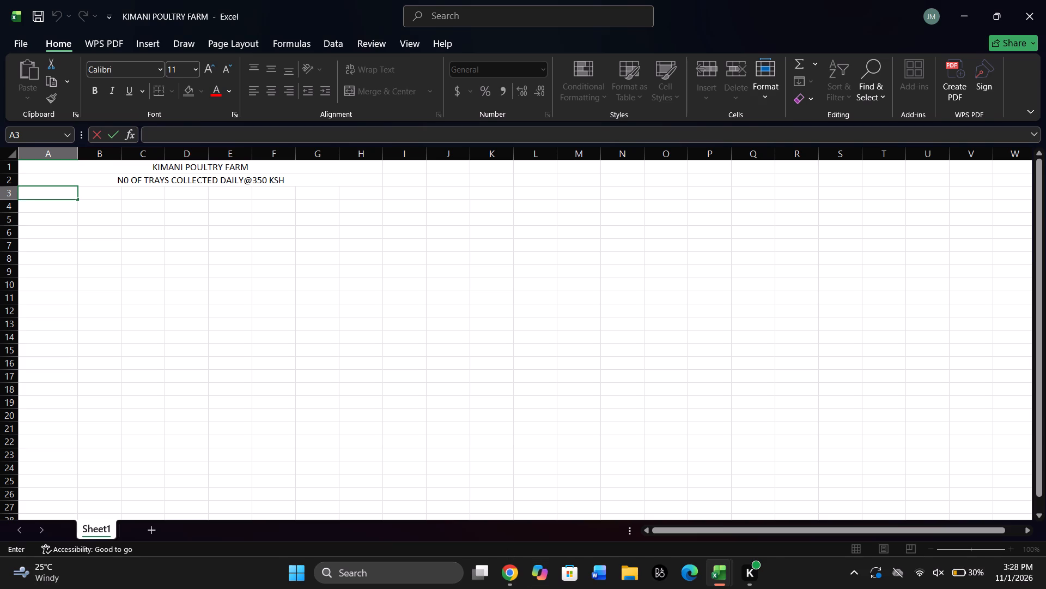
pyautogui.write('MON')
pyautogui.press('Down')
pyautogui.write('TUE')
pyautogui.press('Down')
pyautogui.write('SAT')
pyautogui.press('Down')
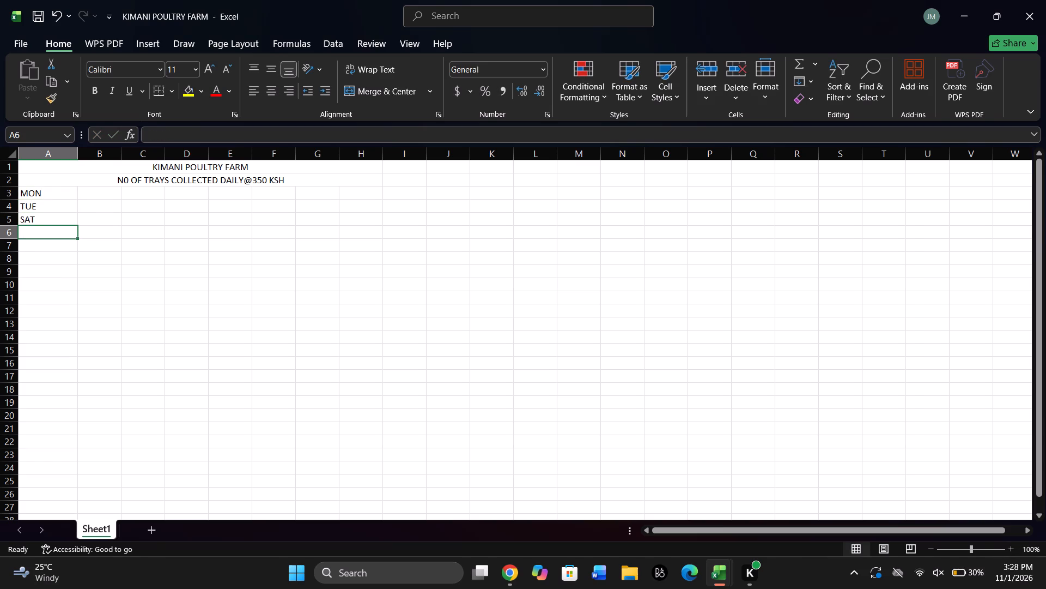
pyautogui.press('BackSpace')
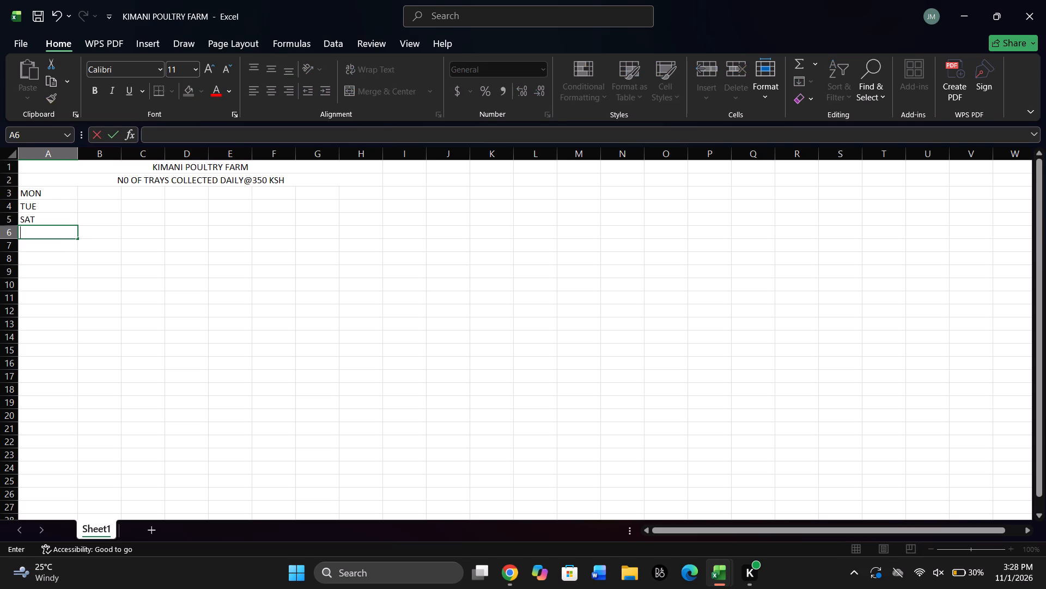
pyautogui.press('BackSpace')
pyautogui.click(31, 218)
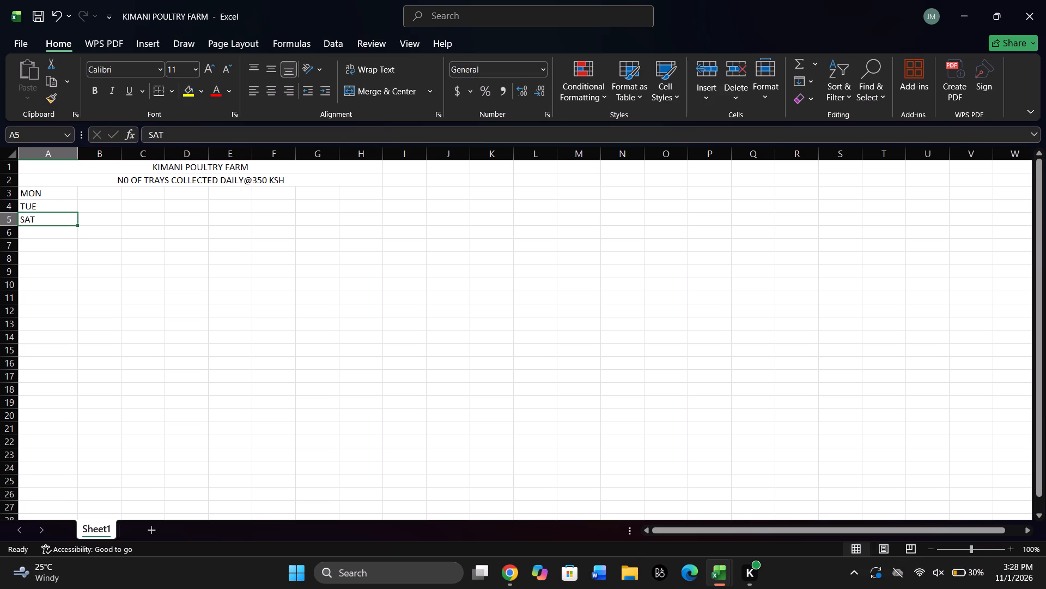
pyautogui.press('BackSpace')
pyautogui.write('WED')
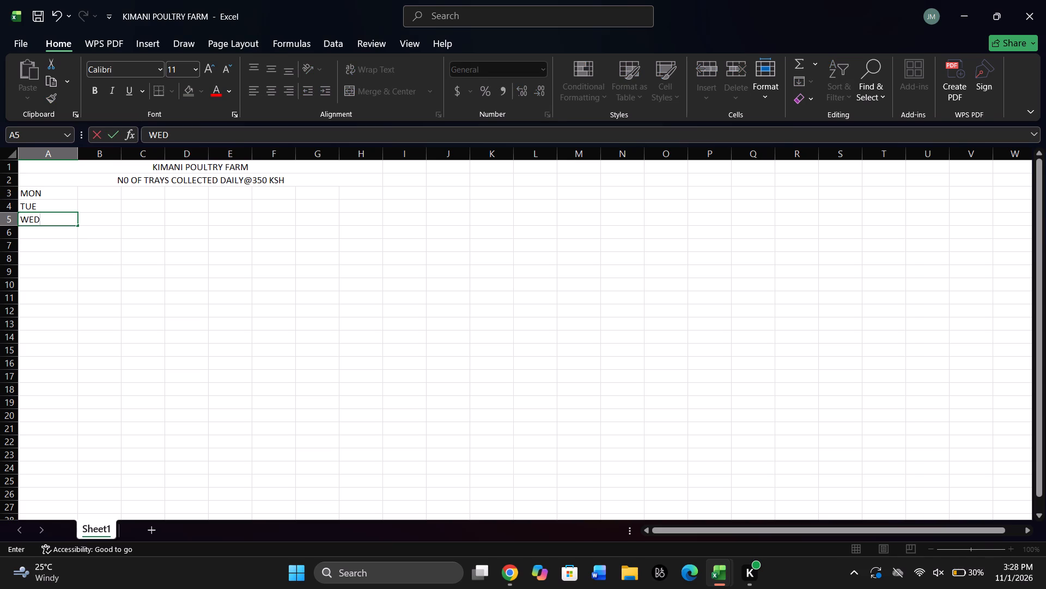
# Continue the day labels in column A with THUR, FRI, SAT and SUN in cells A6 to A9.
pyautogui.press('Down')
pyautogui.write('TH')
pyautogui.write('UT')
pyautogui.press('BackSpace')
pyautogui.press('r')
pyautogui.press('Up')
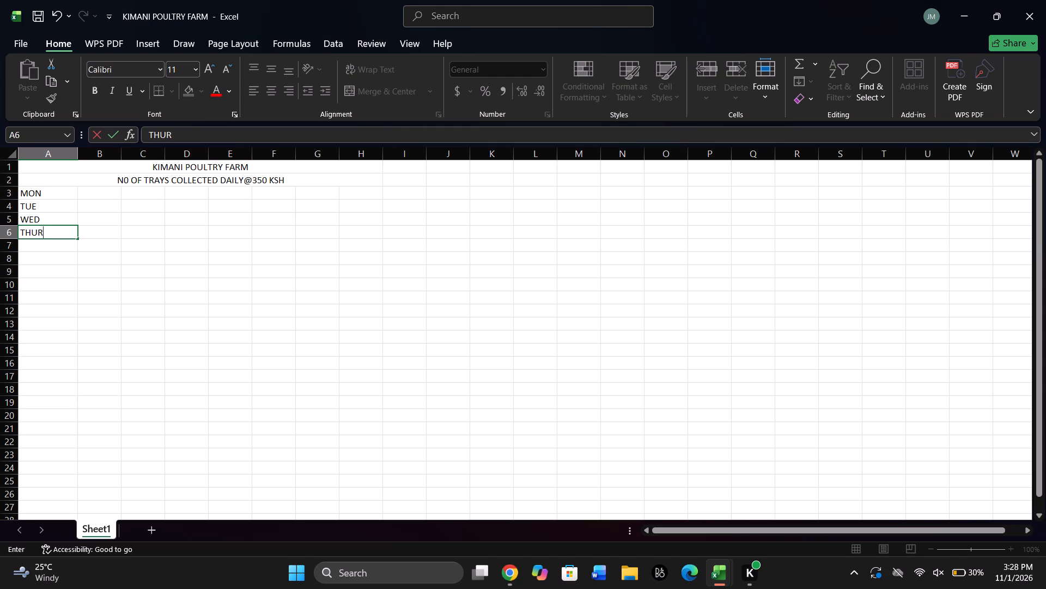
pyautogui.press('Down')
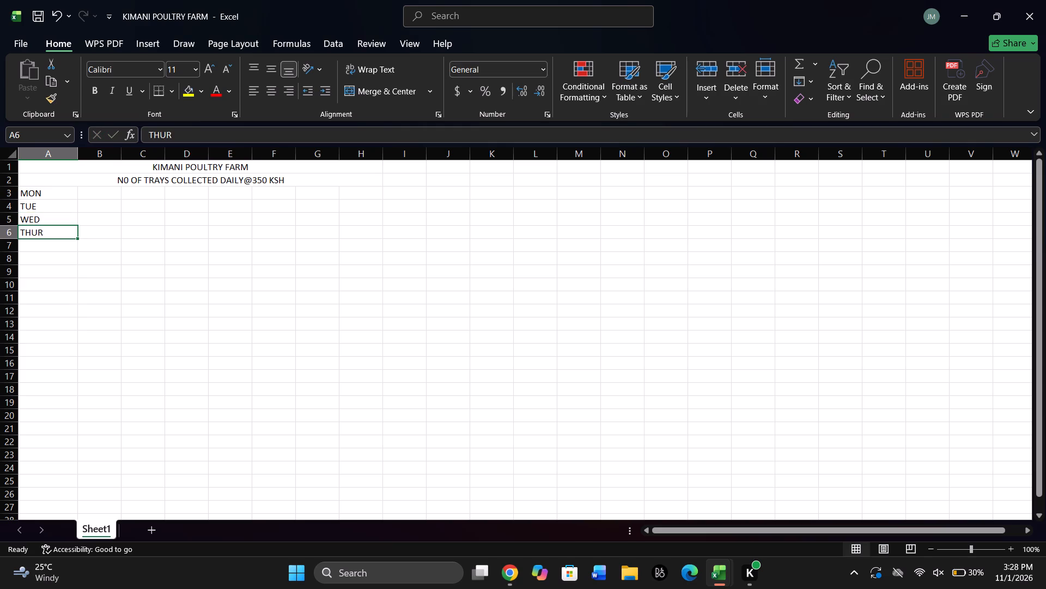
pyautogui.press('Down')
pyautogui.write('FRI')
pyautogui.press('Down')
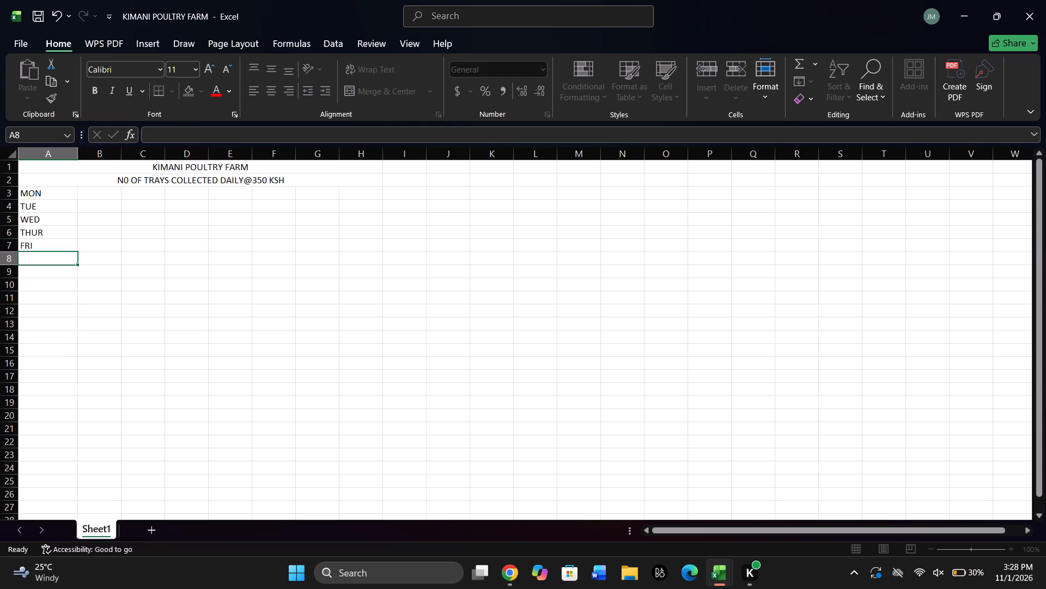
pyautogui.write('SAT')
pyautogui.press('Down')
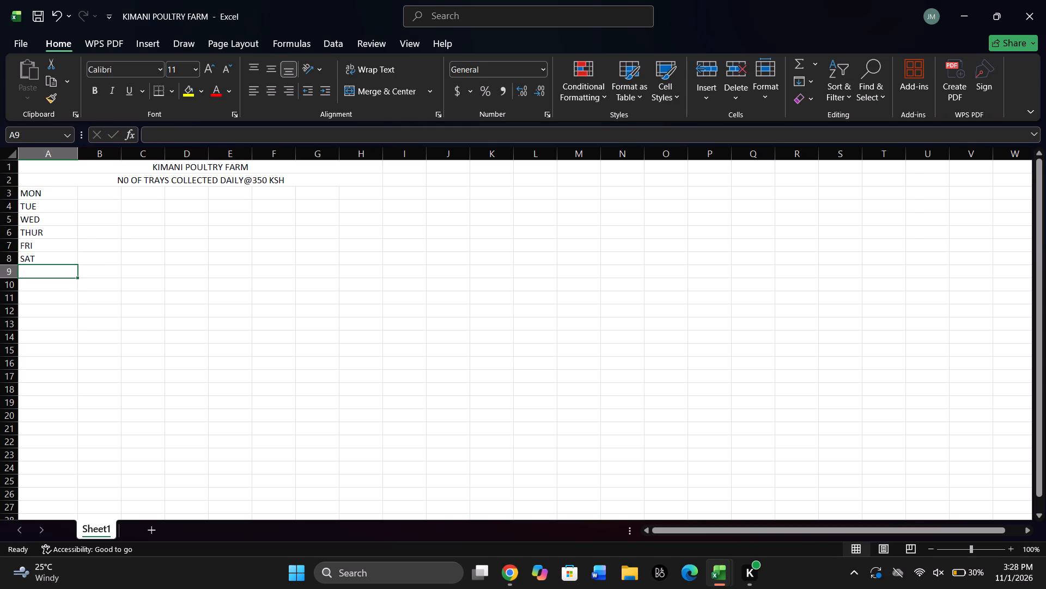
pyautogui.write('SUN')
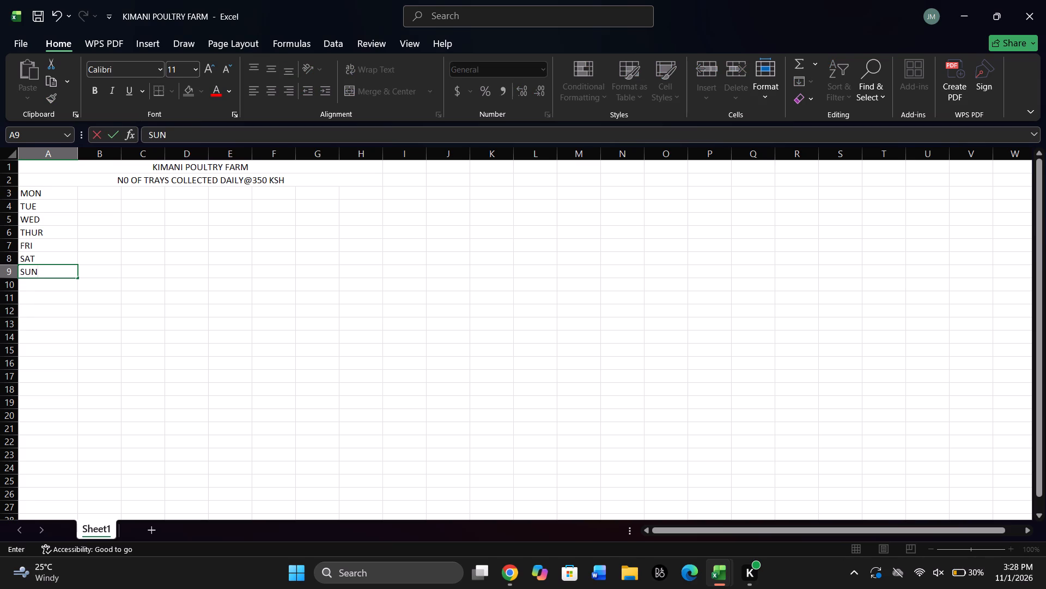
pyautogui.press('Right')
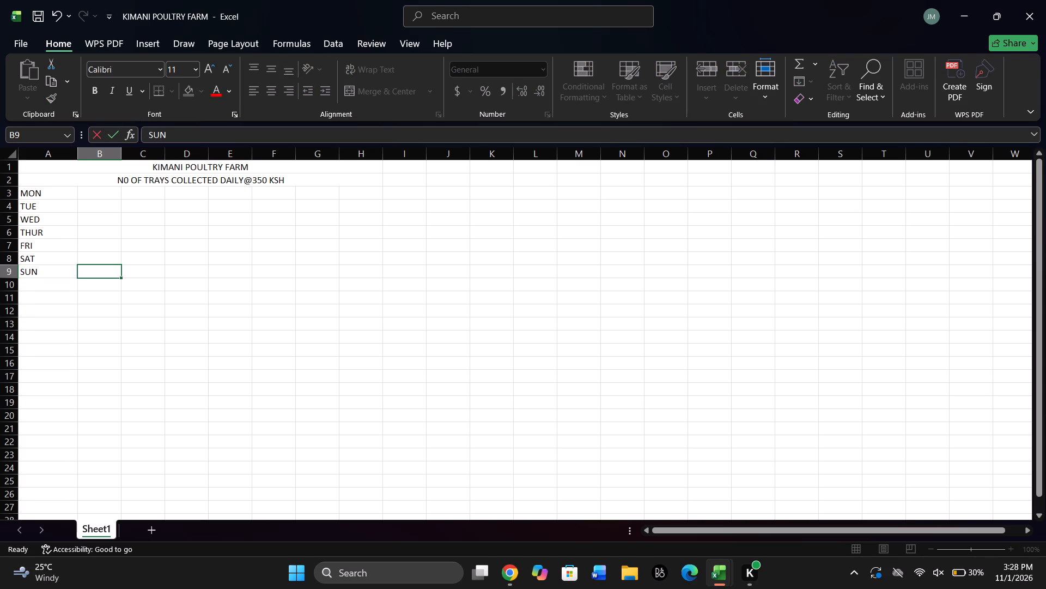
# Enter the tray counts 200 for MON and 250 for TUE in cells B3 and B4.
pyautogui.press('Up')
pyautogui.press('Up')
pyautogui.press('Up')
pyautogui.press('Up')
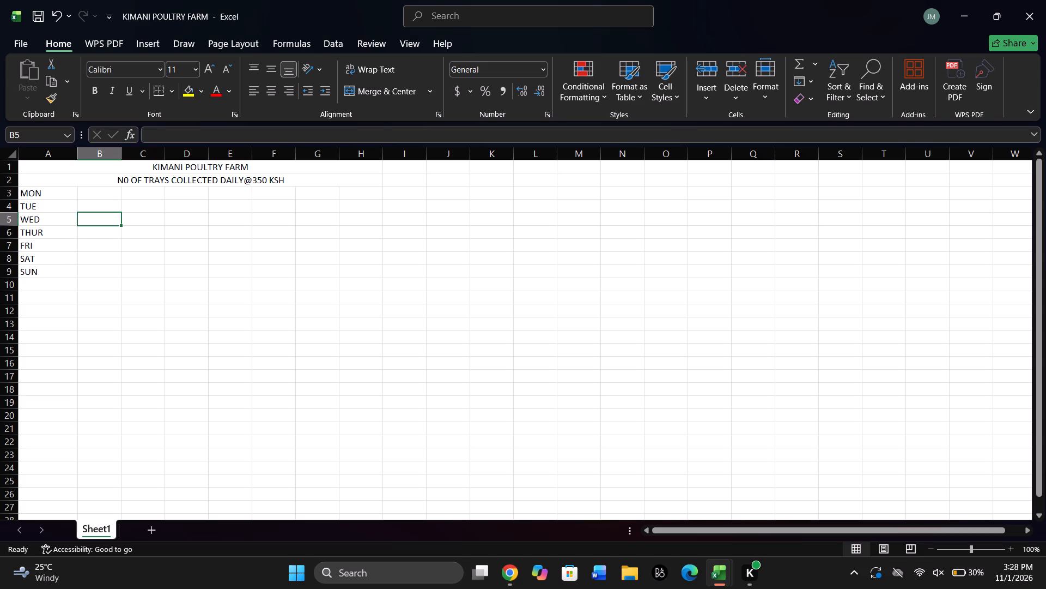
pyautogui.press('Up')
pyautogui.press('Up')
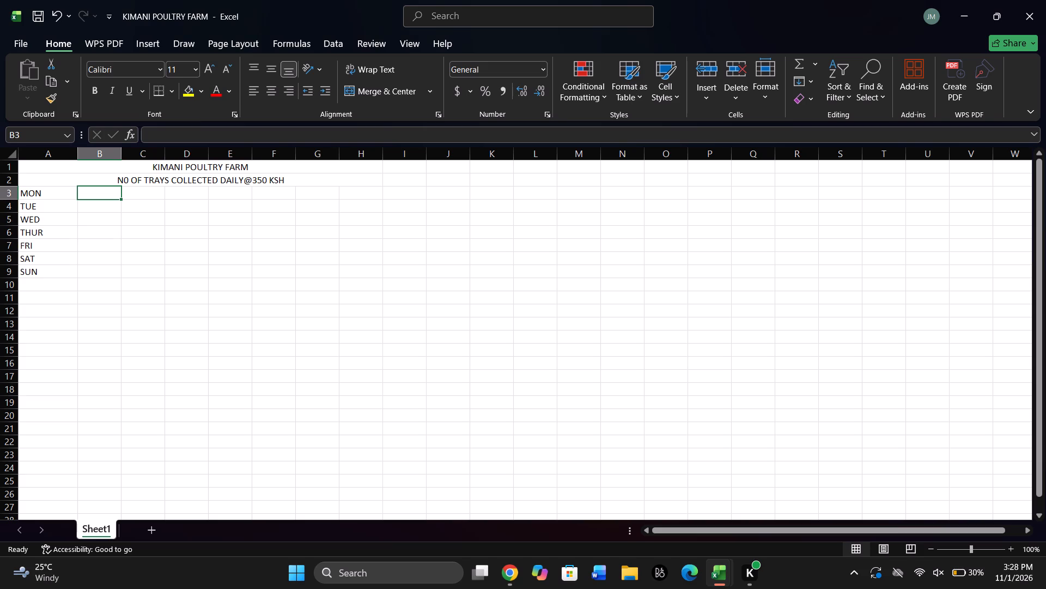
pyautogui.doubleClick(103, 195)
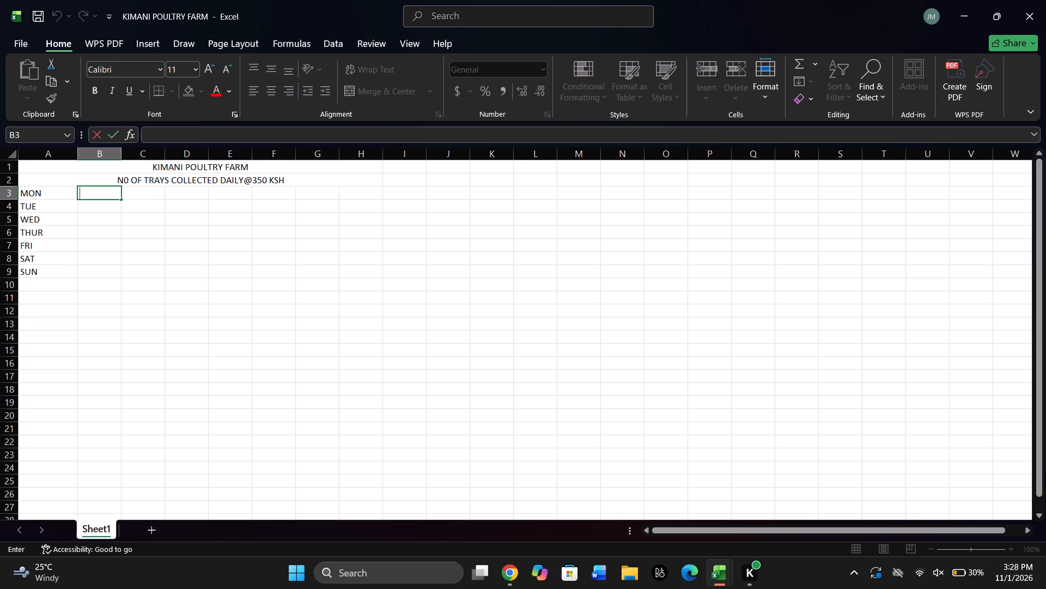
pyautogui.write('12')
pyautogui.press('BackSpace')
pyautogui.press('BackSpace')
pyautogui.write('200')
pyautogui.press('Down')
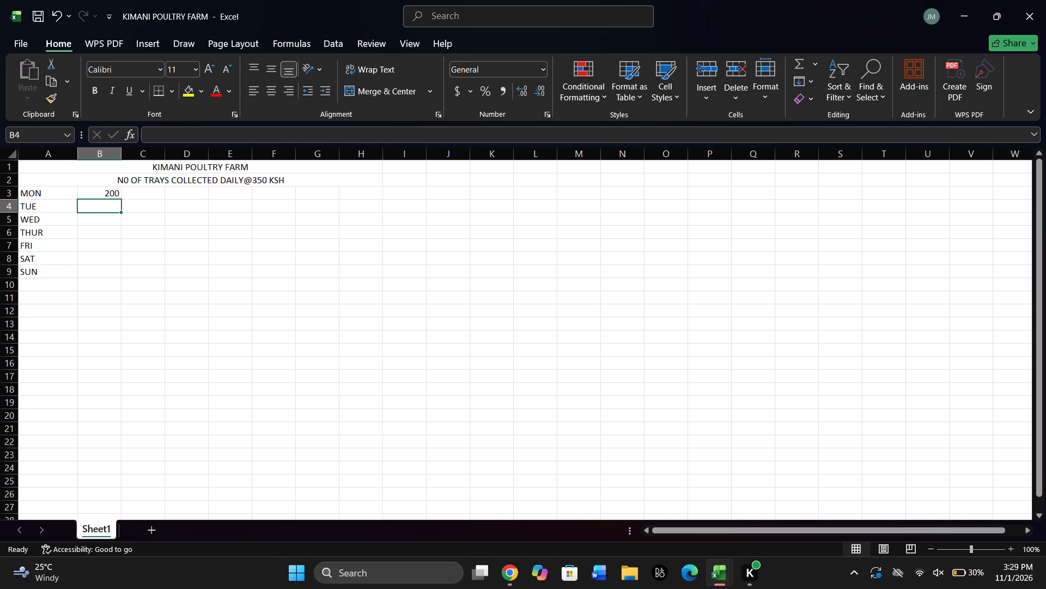
pyautogui.write('250')
pyautogui.press('Down')
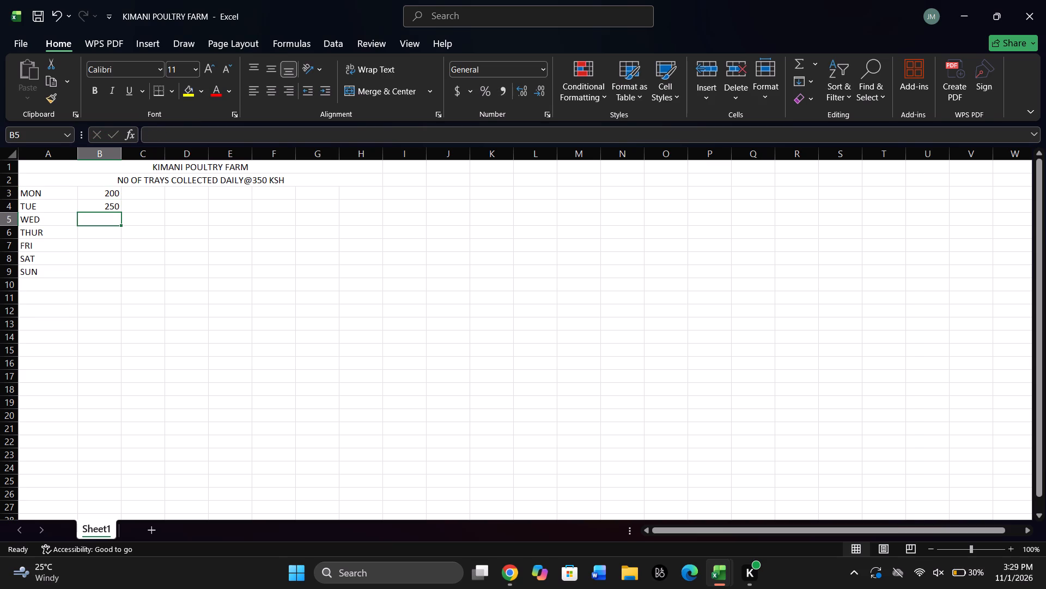
# Enter the tray counts 200 for WED, 170 for THUR, 150 for FRI, 140 for SAT and 220 for SUN in cells B5 to B9.
pyautogui.write('200')
pyautogui.press('Down')
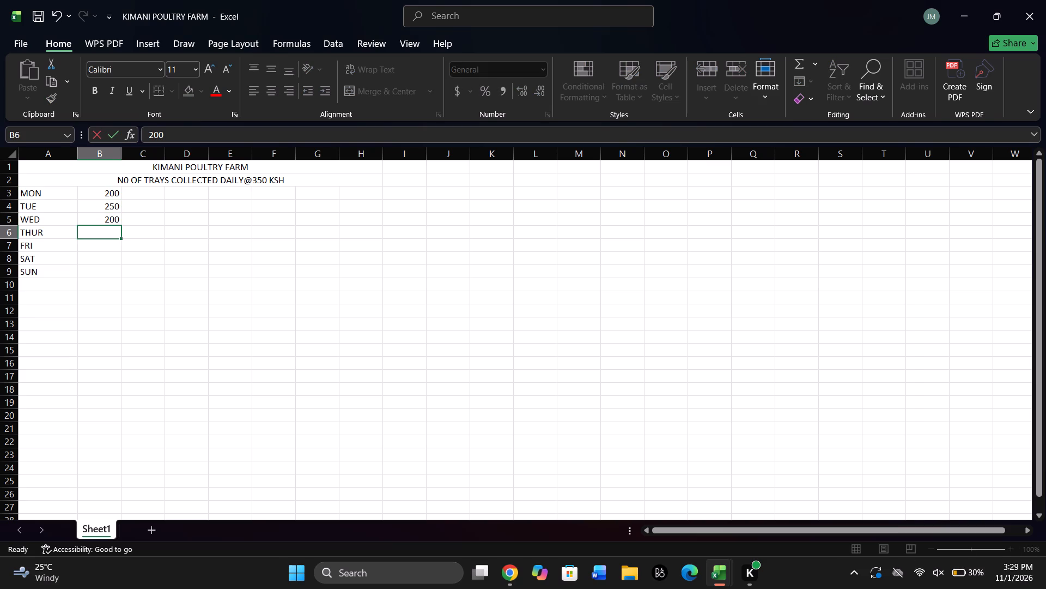
pyautogui.write('170')
pyautogui.press('Down')
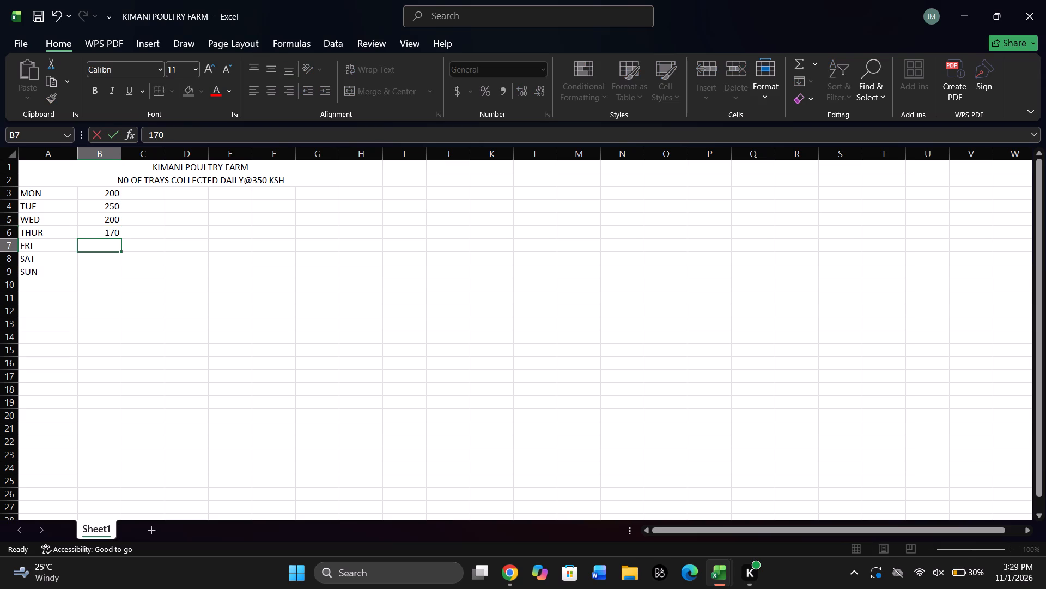
pyautogui.write('15')
pyautogui.press('0')
pyautogui.press('Down')
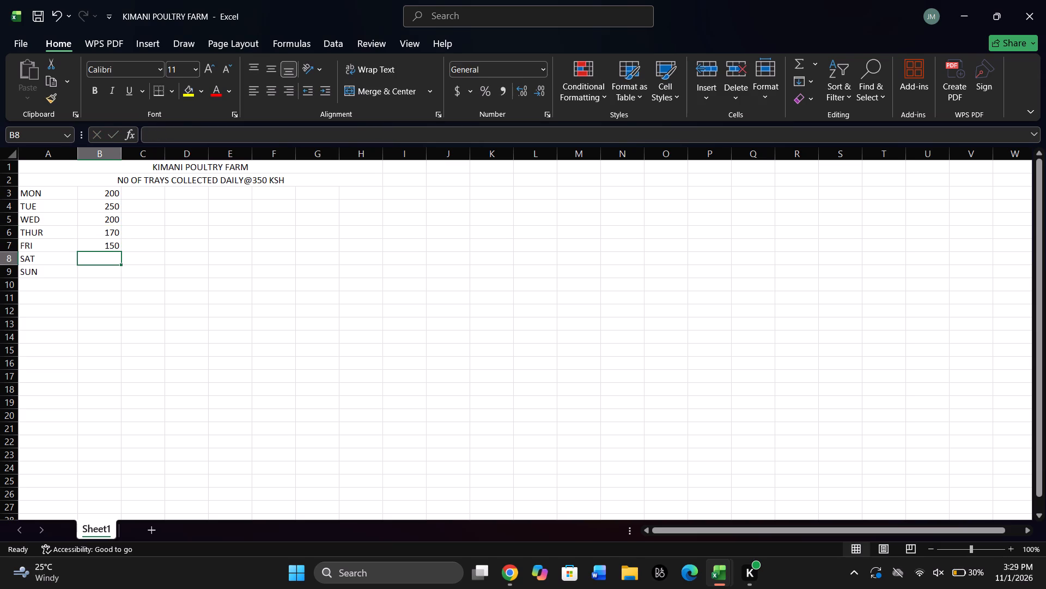
pyautogui.press('Down')
pyautogui.press('Up')
pyautogui.write('140')
pyautogui.press('Down')
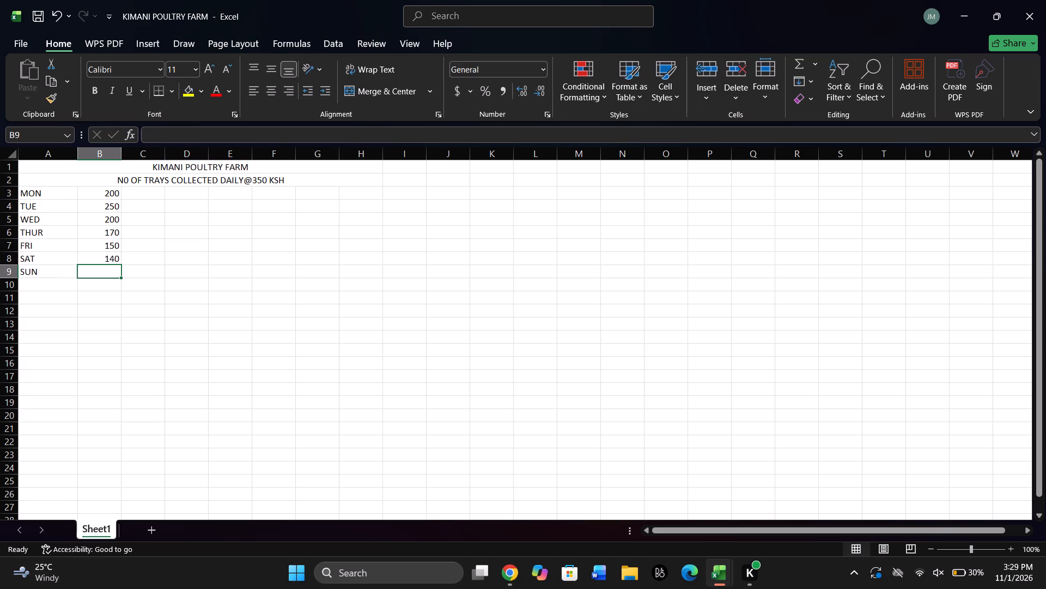
pyautogui.write('220')
pyautogui.press('Right')
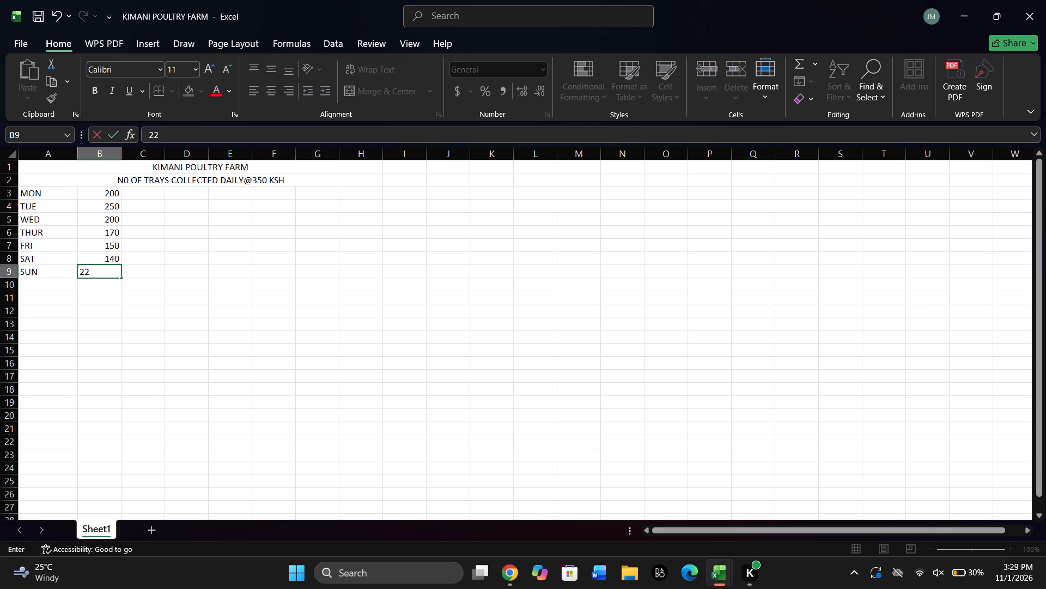
# Widen column C slightly.
pyautogui.press('Up')
pyautogui.press('Up')
pyautogui.press('Up')
pyautogui.press('Up')
pyautogui.press('Up')
pyautogui.press('Up')
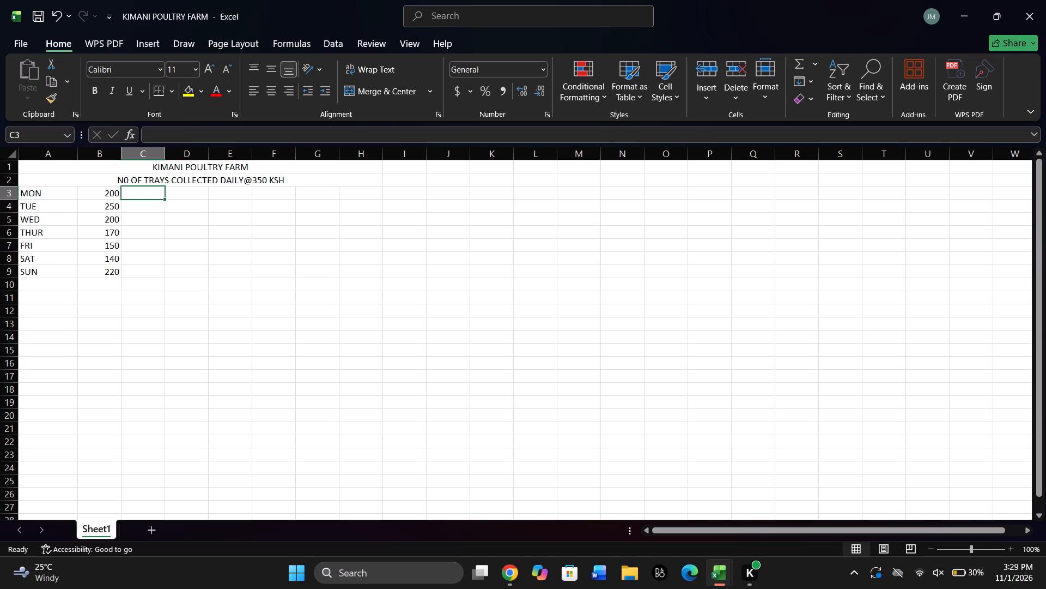
pyautogui.click(144, 195)
pyautogui.click(155, 190)
pyautogui.moveTo(165, 154); pyautogui.dragTo(184, 152)
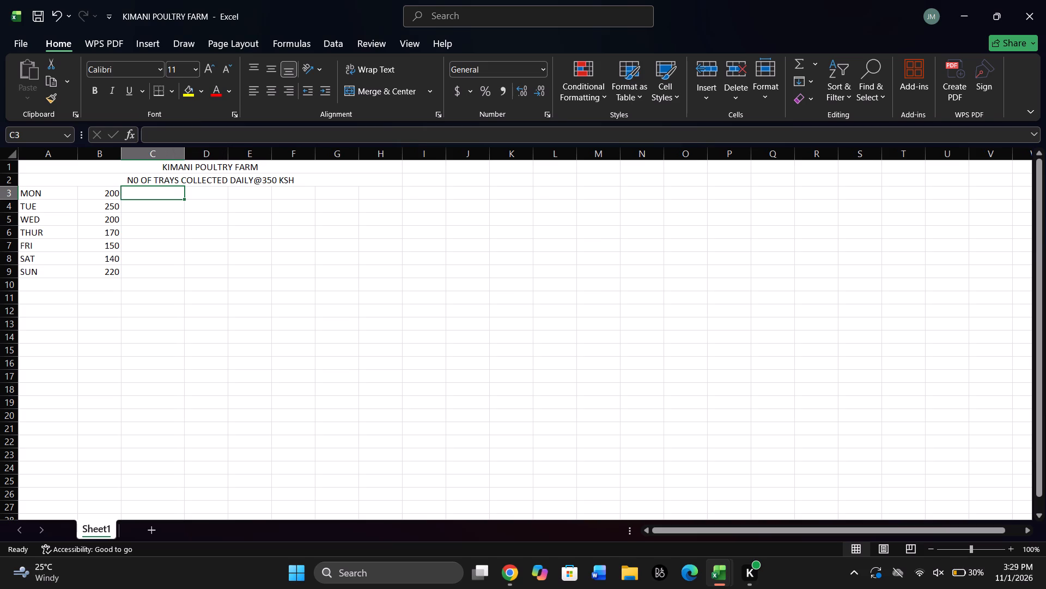
# Insert a blank sheet row above the MON row.
pyautogui.doubleClick(145, 190)
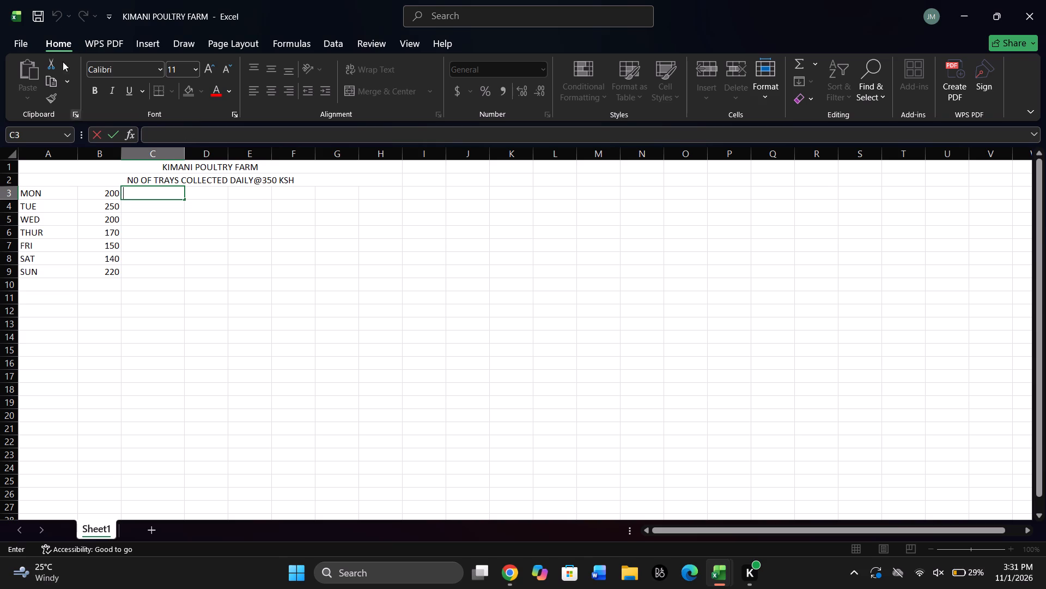
pyautogui.click(62, 194)
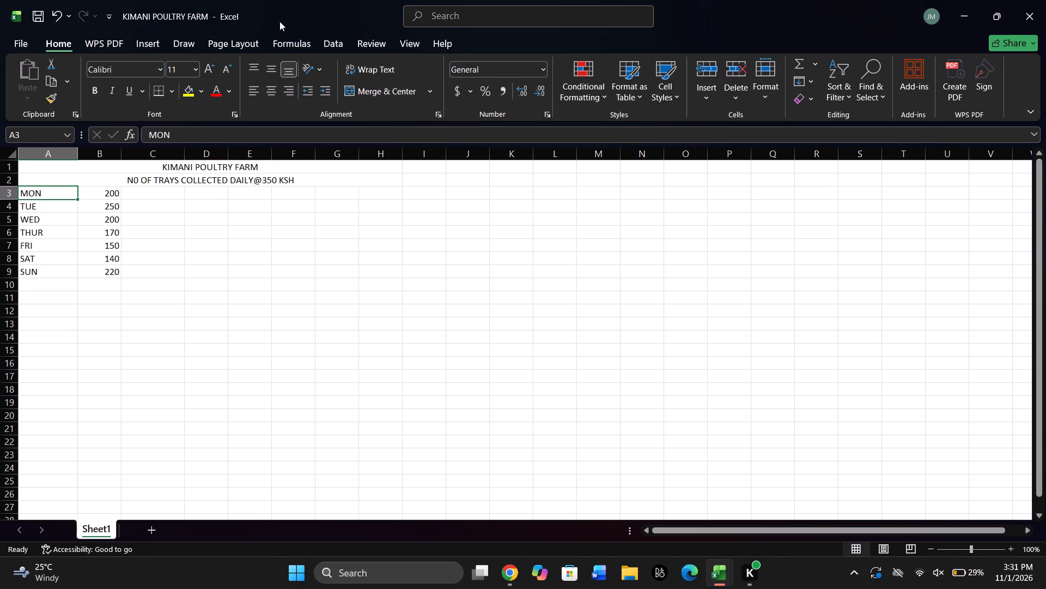
pyautogui.click(143, 40)
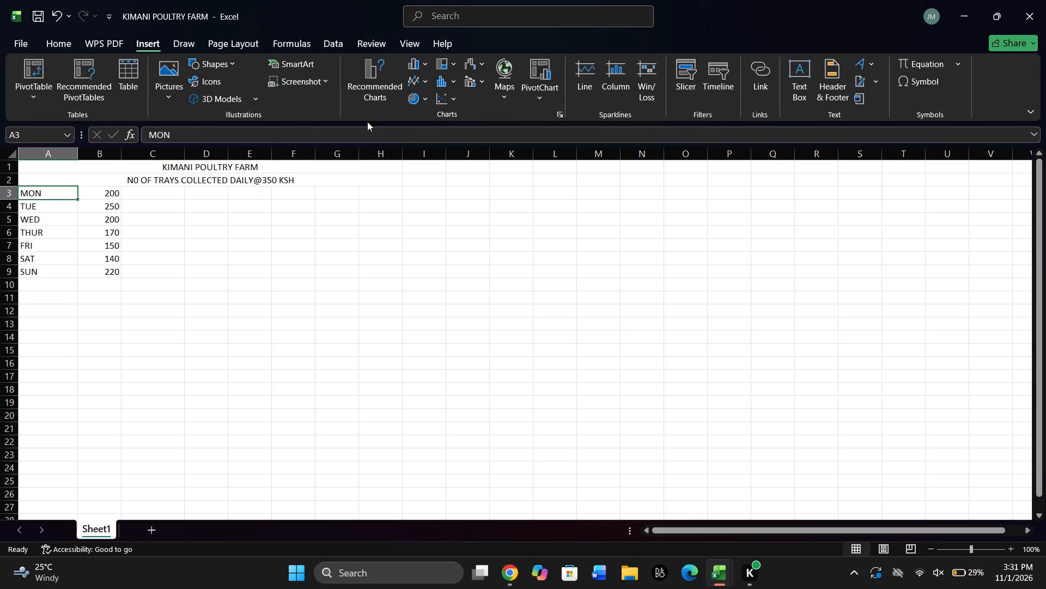
pyautogui.click(61, 33)
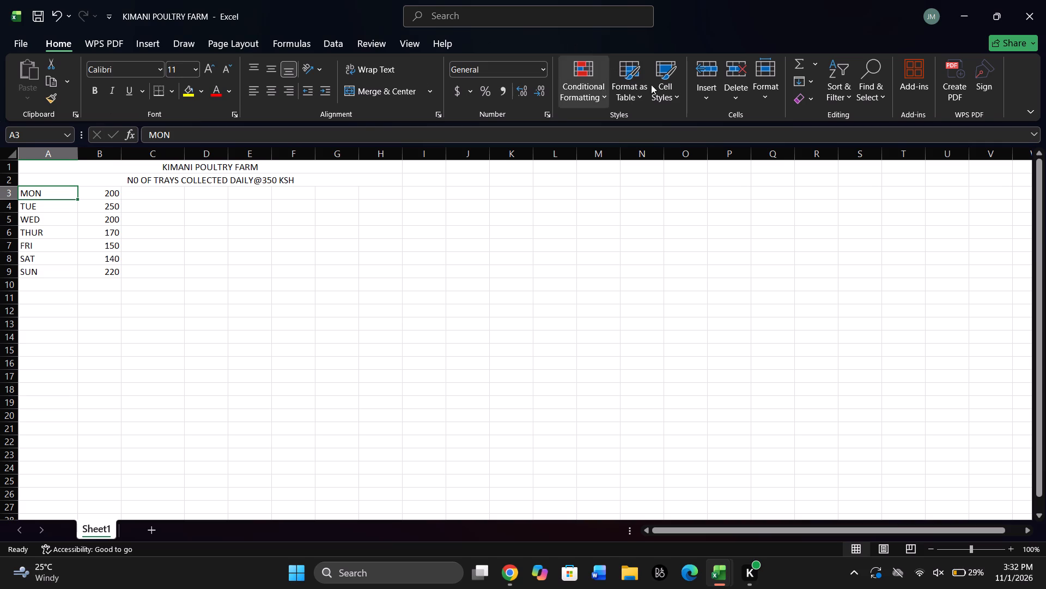
pyautogui.click(708, 89)
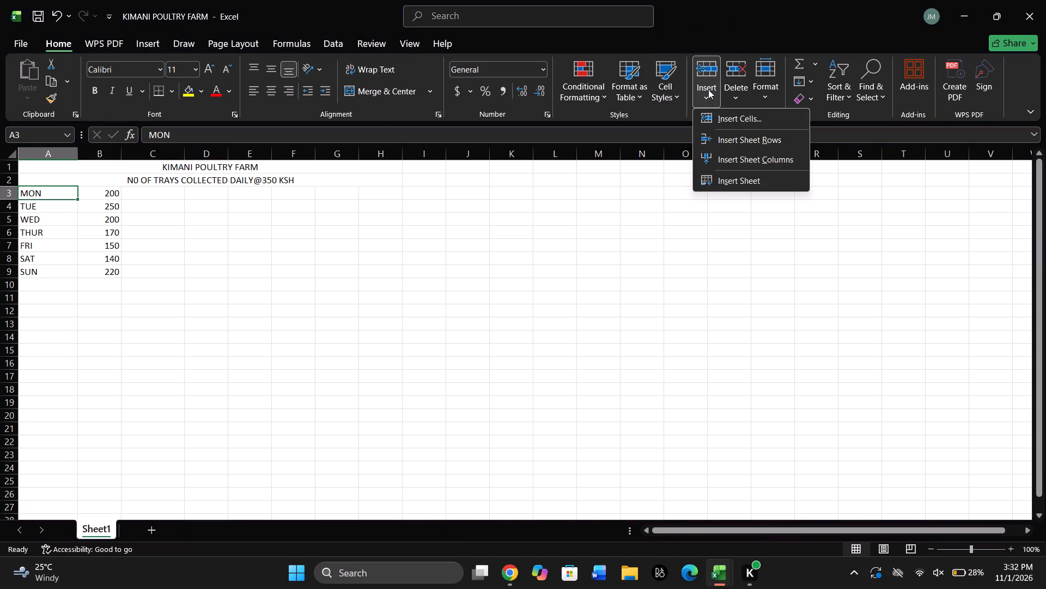
pyautogui.click(749, 140)
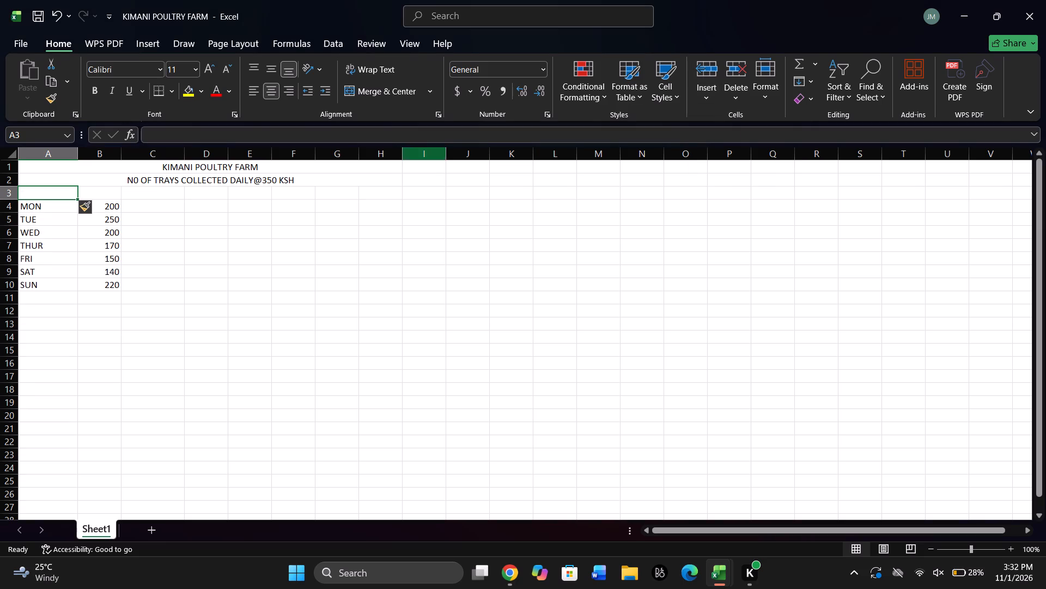
# Enter the column headers DAYS in cell A3 and TRAYS in cell B3.
pyautogui.click(102, 194)
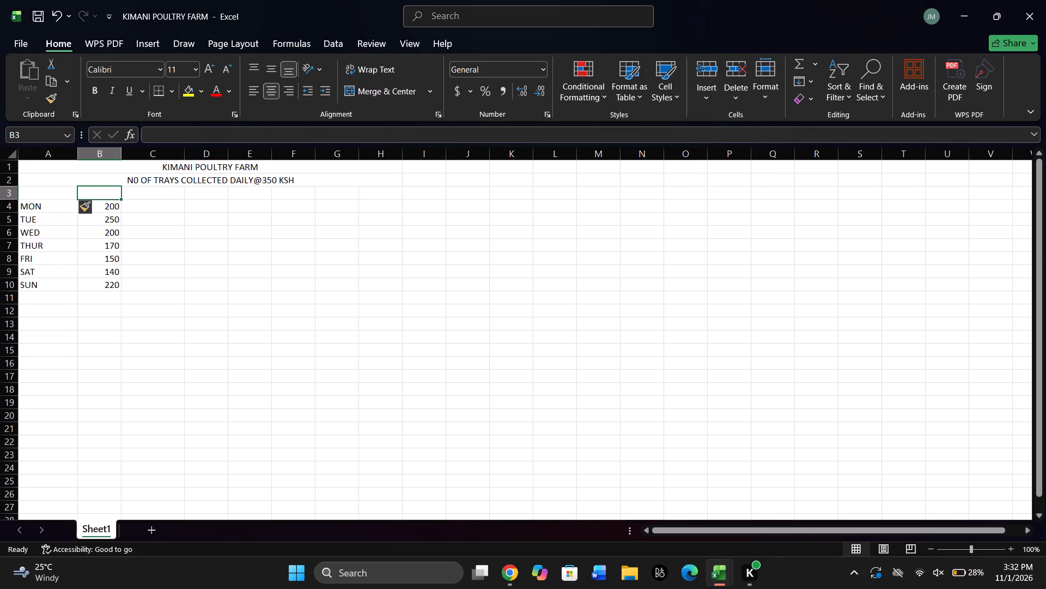
pyautogui.click(44, 196)
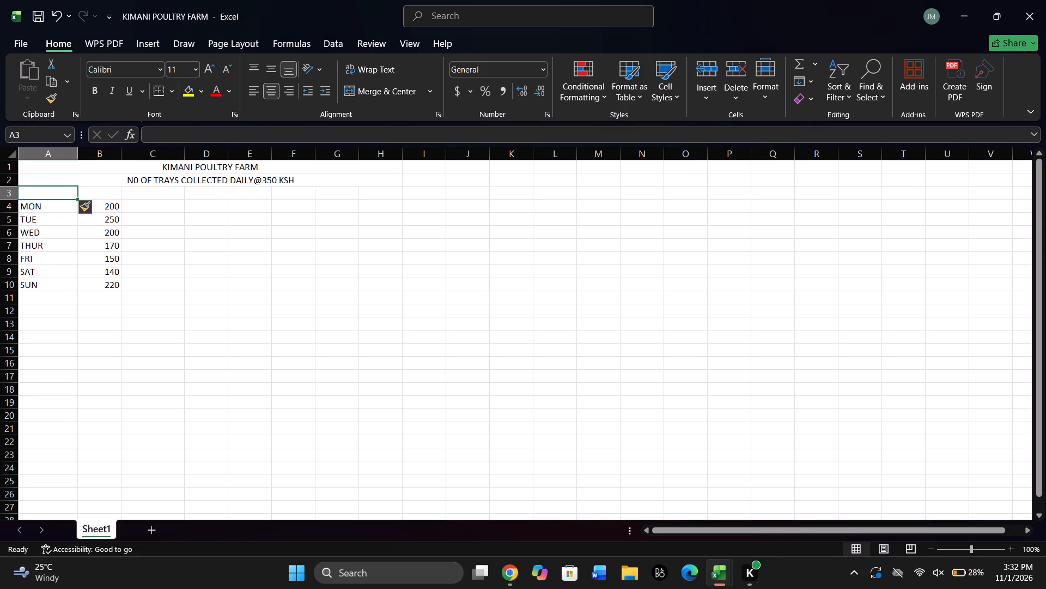
pyautogui.write('DAY')
pyautogui.press('s')
pyautogui.press('Right')
pyautogui.press('Right')
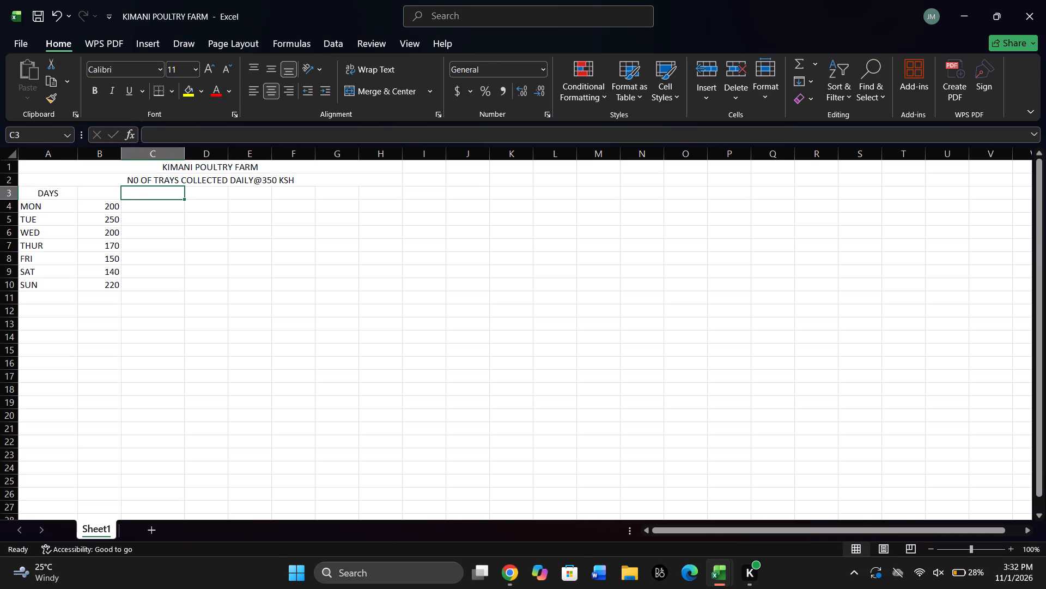
pyautogui.press('Left')
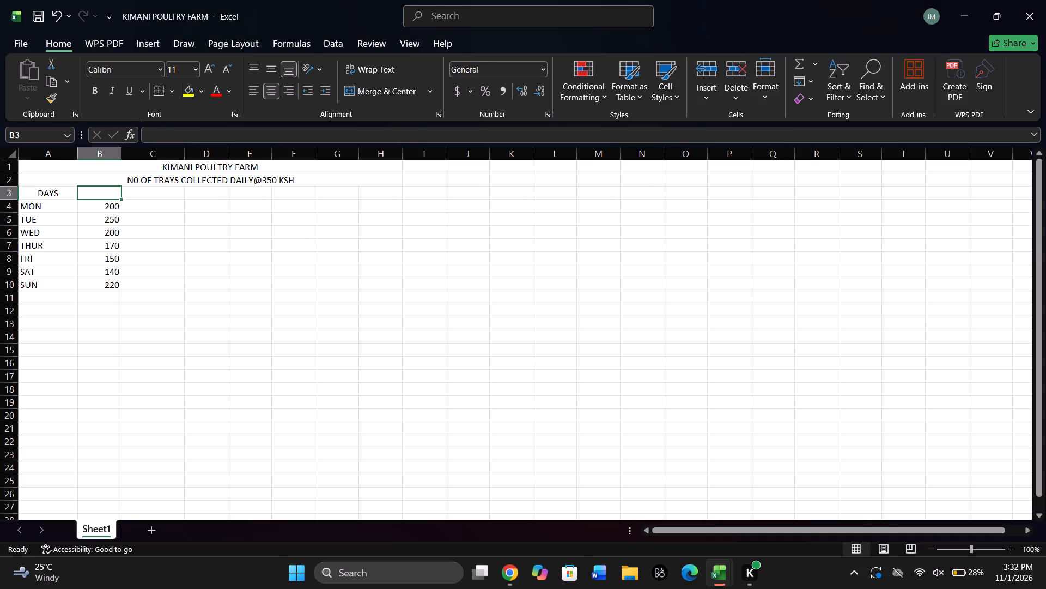
pyautogui.write('TRA')
pyautogui.write('YS')
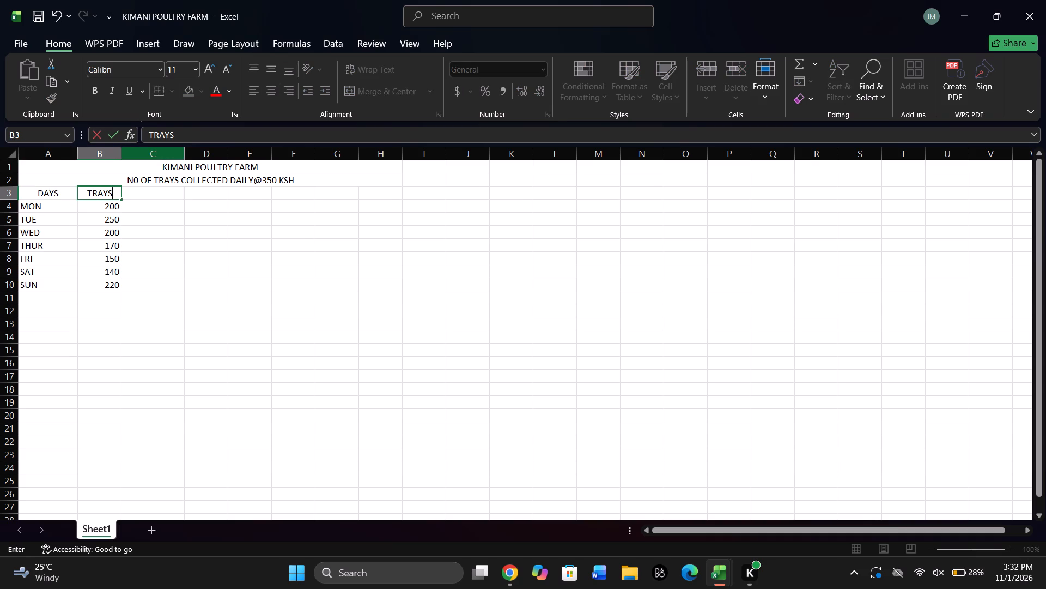
pyautogui.click(112, 208)
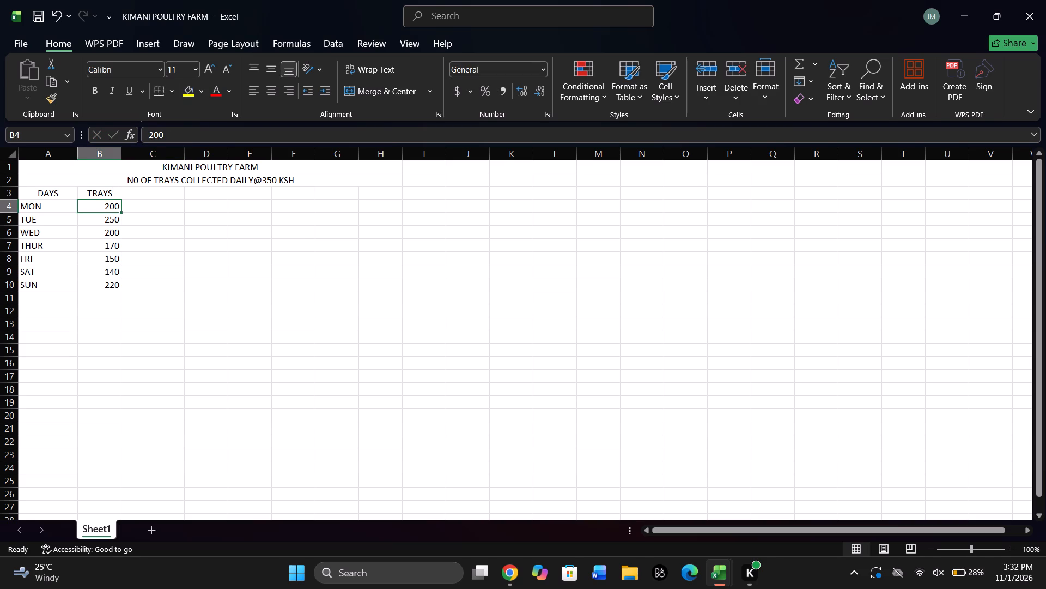
# Widen column B and extend the header in cell B3 to TRAYS COLLECTED.
pyautogui.moveTo(119, 152); pyautogui.dragTo(139, 152)
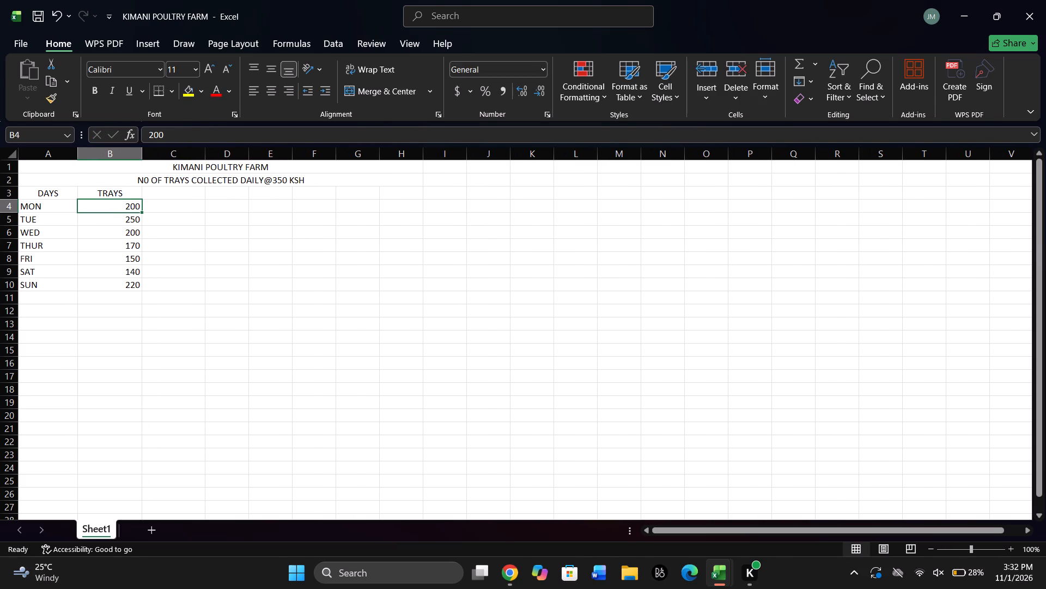
pyautogui.doubleClick(129, 193)
pyautogui.press('space')
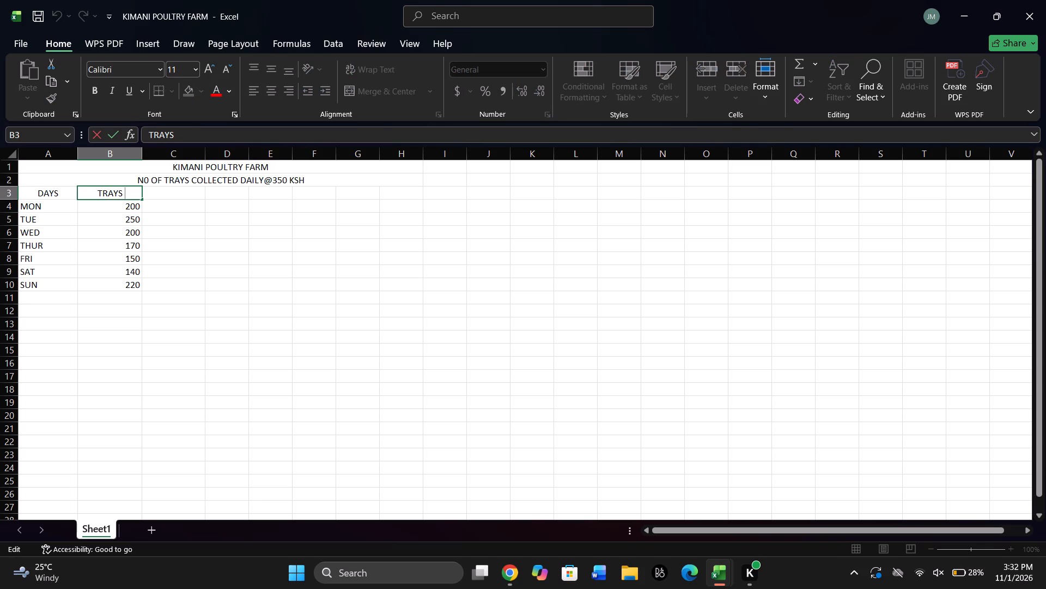
pyautogui.write('COLLECTED')
pyautogui.moveTo(154, 193); pyautogui.dragTo(120, 211)
pyautogui.click(120, 211)
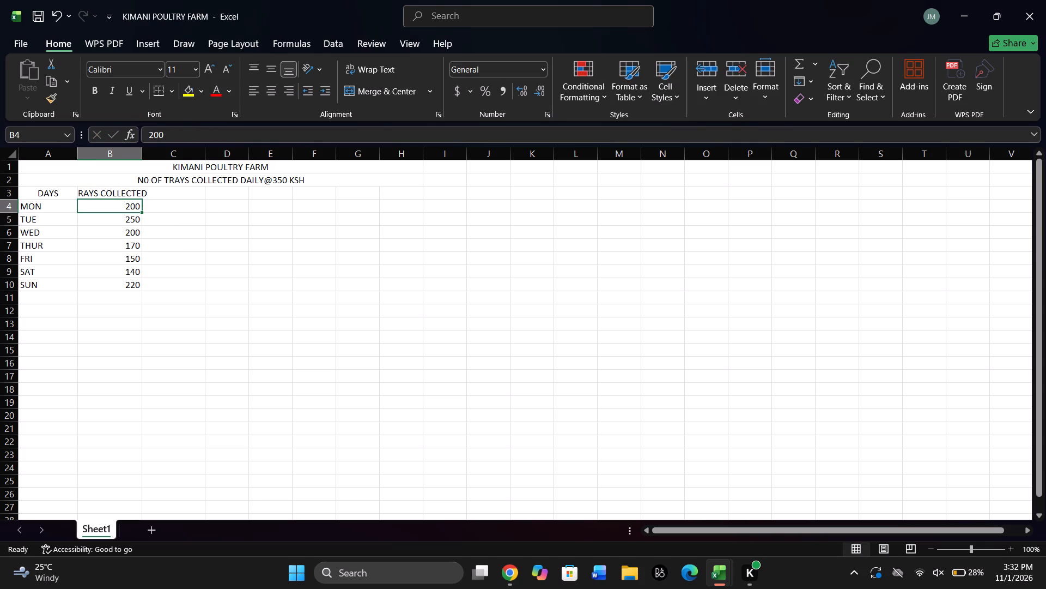
# Widen column B further so the whole TRAYS COLLECTED header fits.
pyautogui.click(139, 155)
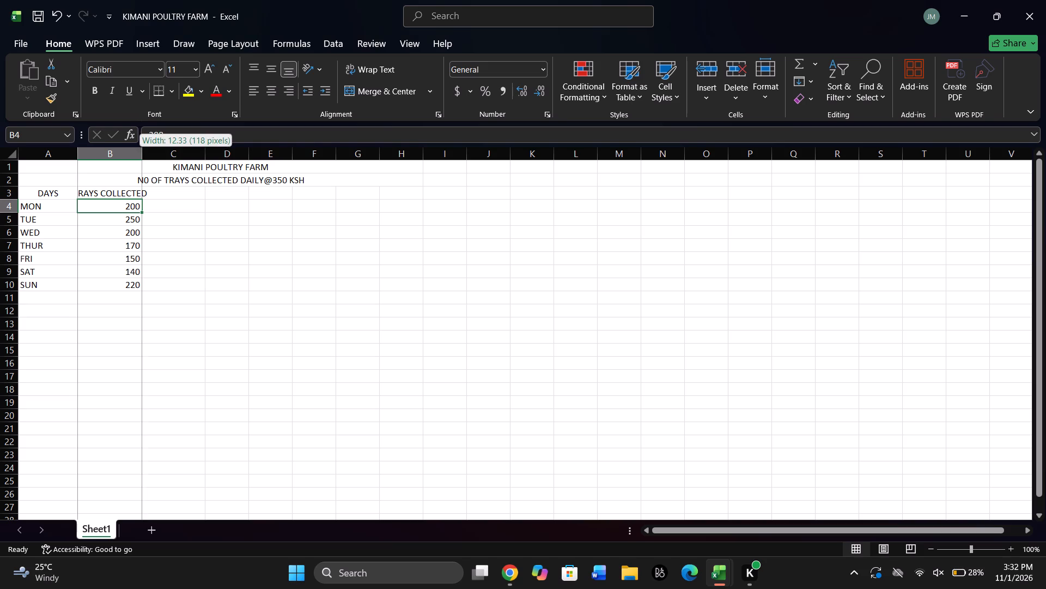
pyautogui.click(111, 188)
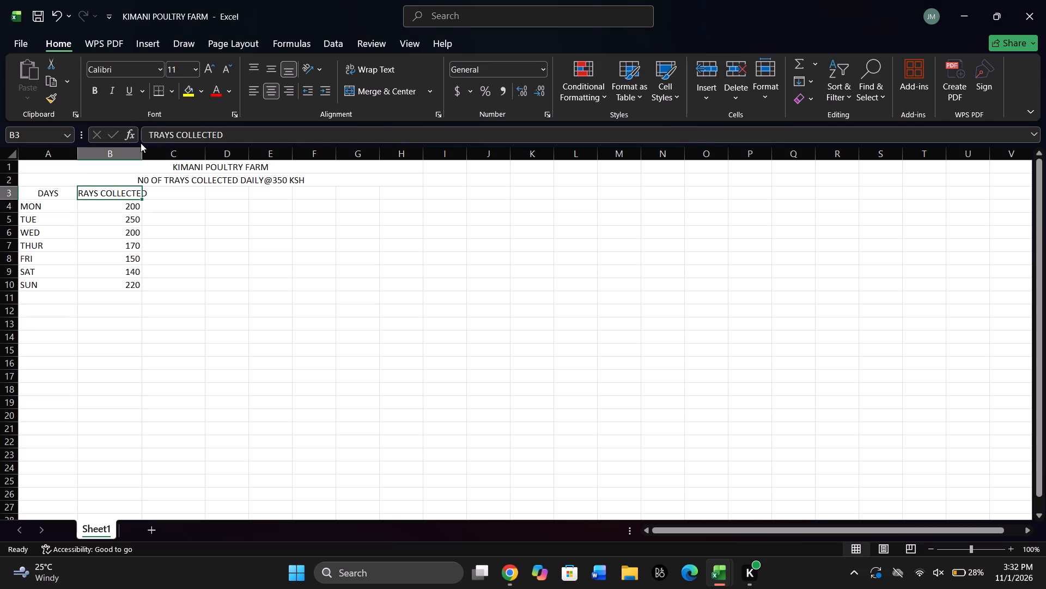
pyautogui.moveTo(140, 151); pyautogui.dragTo(153, 153)
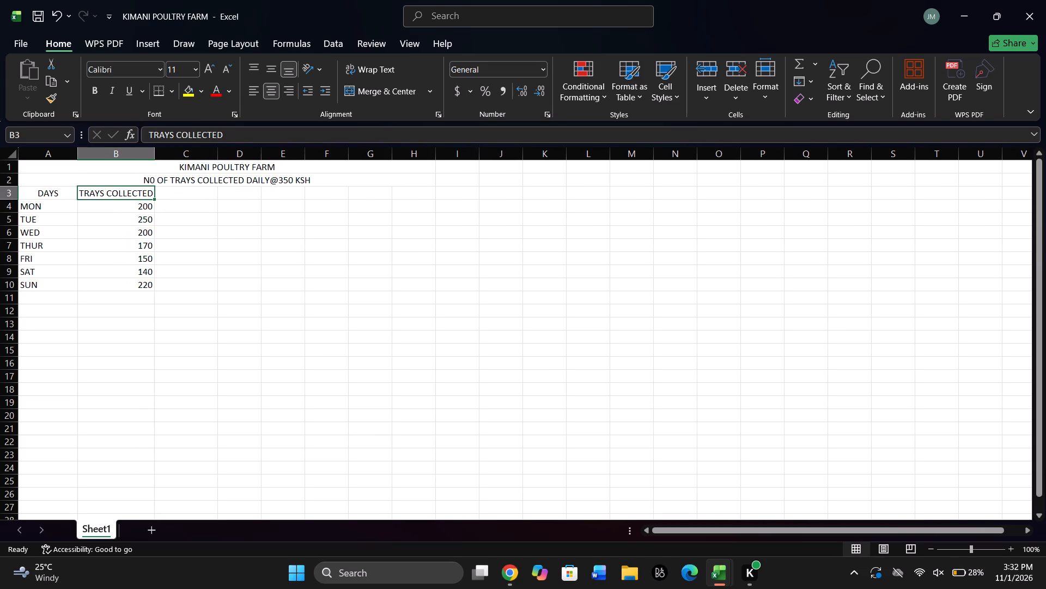
# Enter the text TOTAL AMOU in header cell C3, beside TRAYS COLLECTED.
pyautogui.click(172, 190)
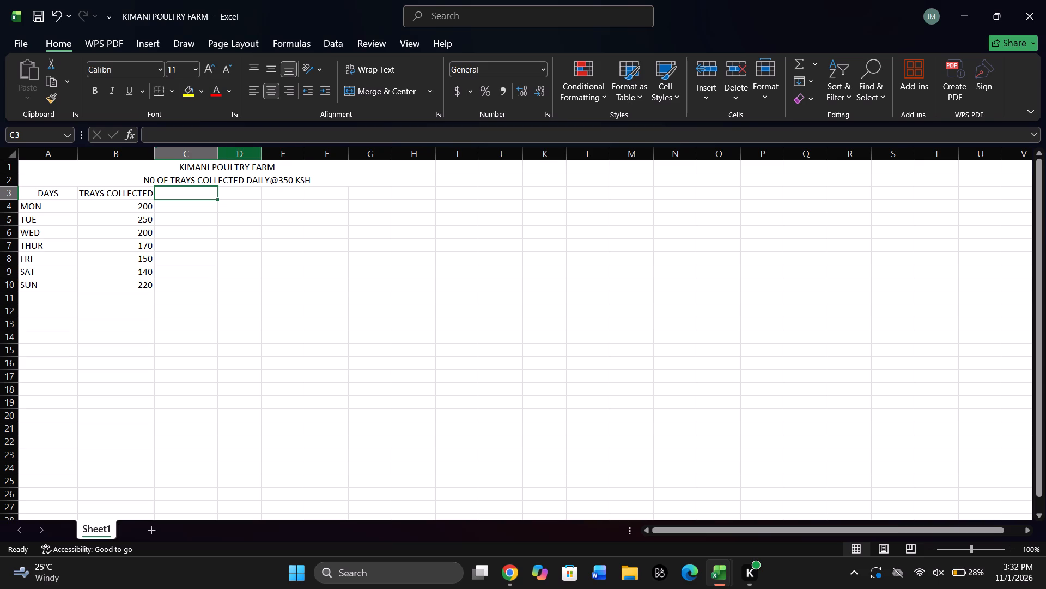
pyautogui.doubleClick(182, 195)
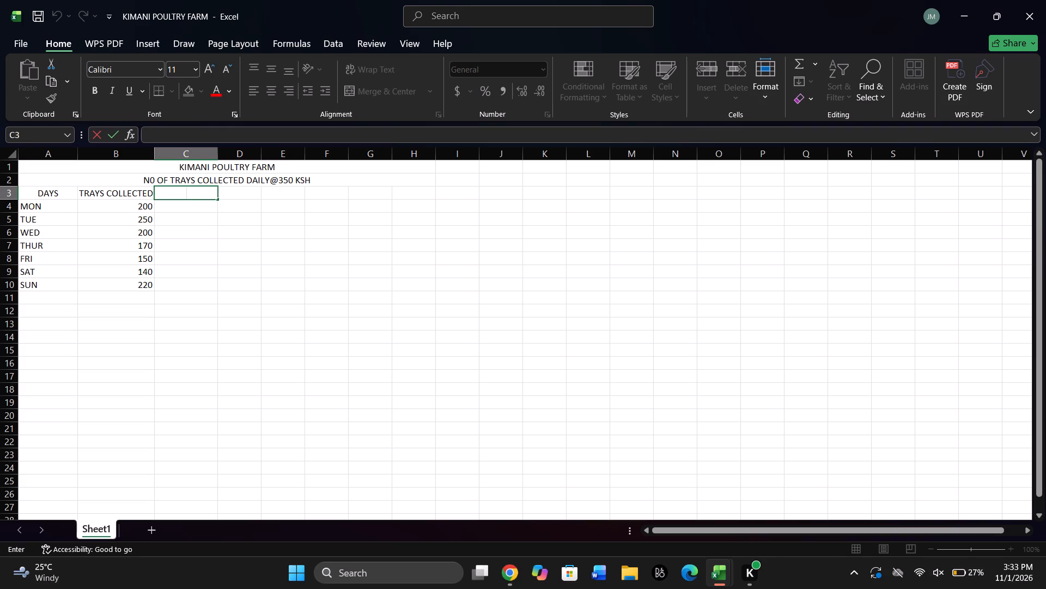
pyautogui.write('TOATA')
pyautogui.press('BackSpace')
pyautogui.press('BackSpace')
pyautogui.press('BackSpace')
pyautogui.write('TAL')
pyautogui.press('space')
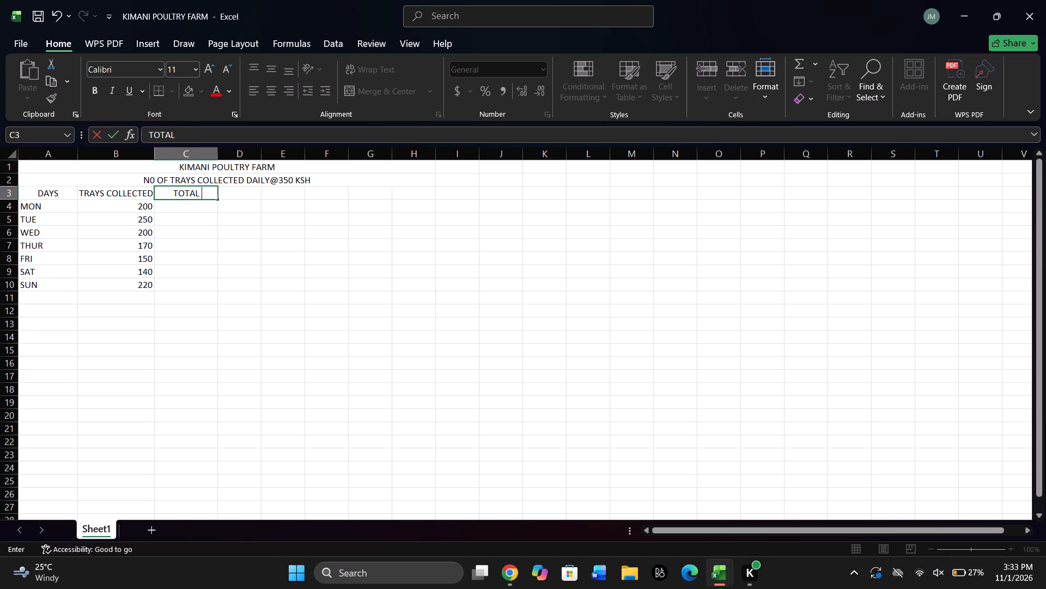
pyautogui.write('AMOU')
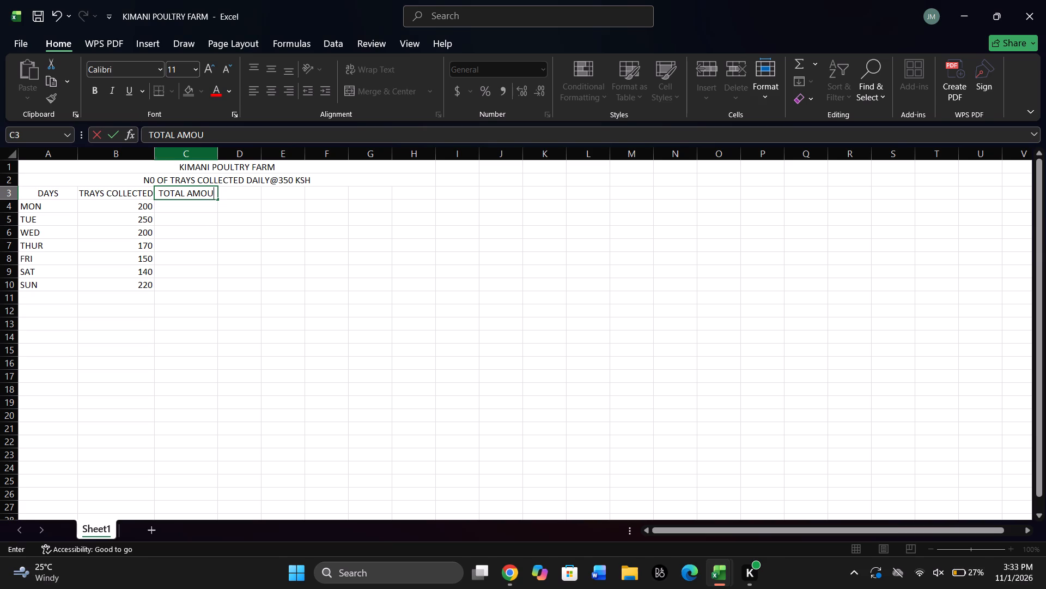
pyautogui.click(202, 201)
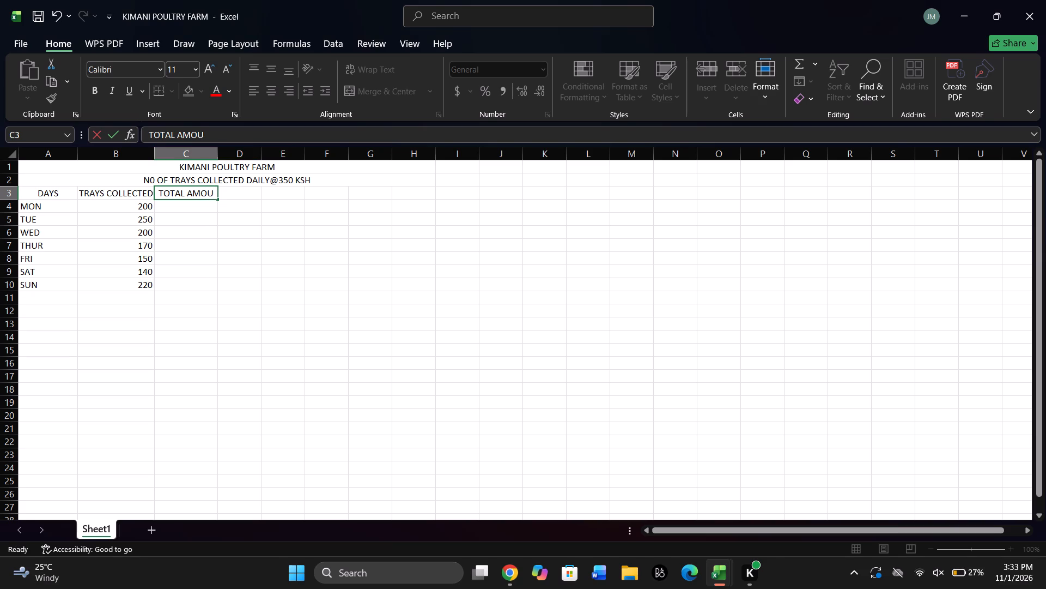
pyautogui.click(203, 209)
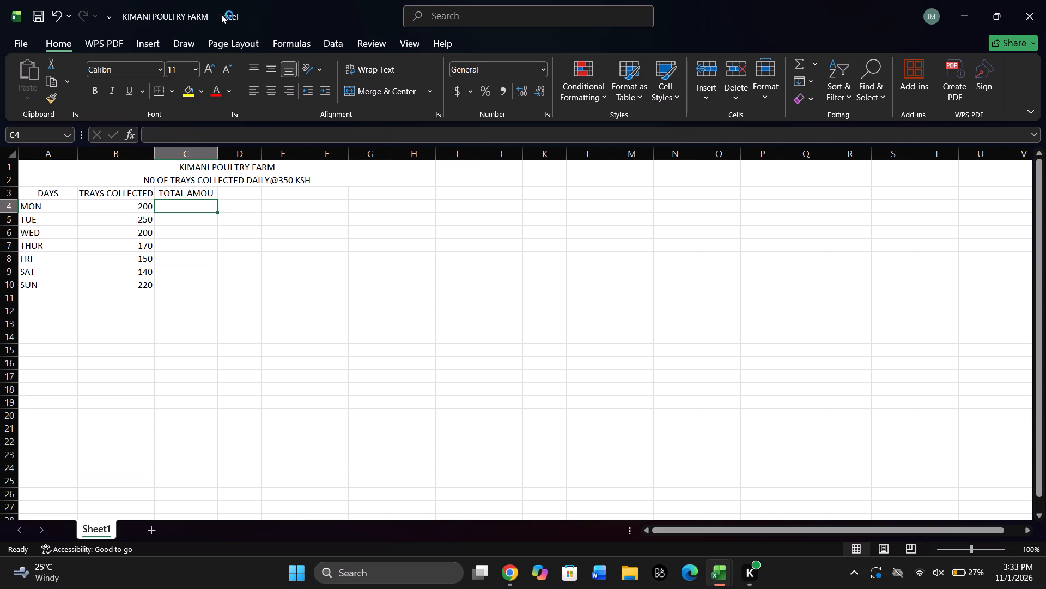
# Widen column C and extend the header in cell C3 to TOTAL AMOUNT EARNED.
pyautogui.click(204, 192)
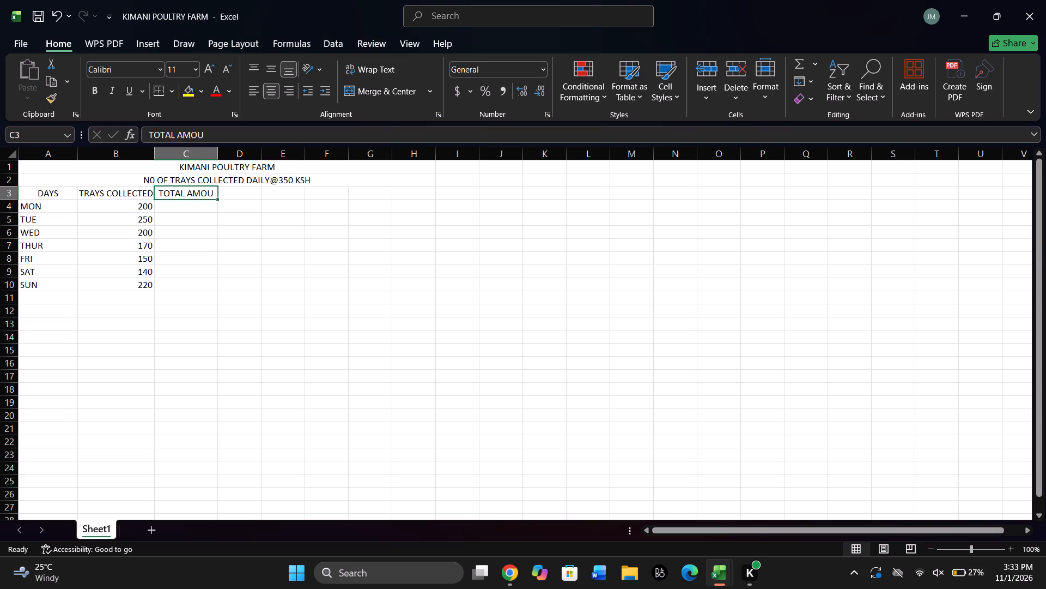
pyautogui.moveTo(216, 150); pyautogui.dragTo(242, 152)
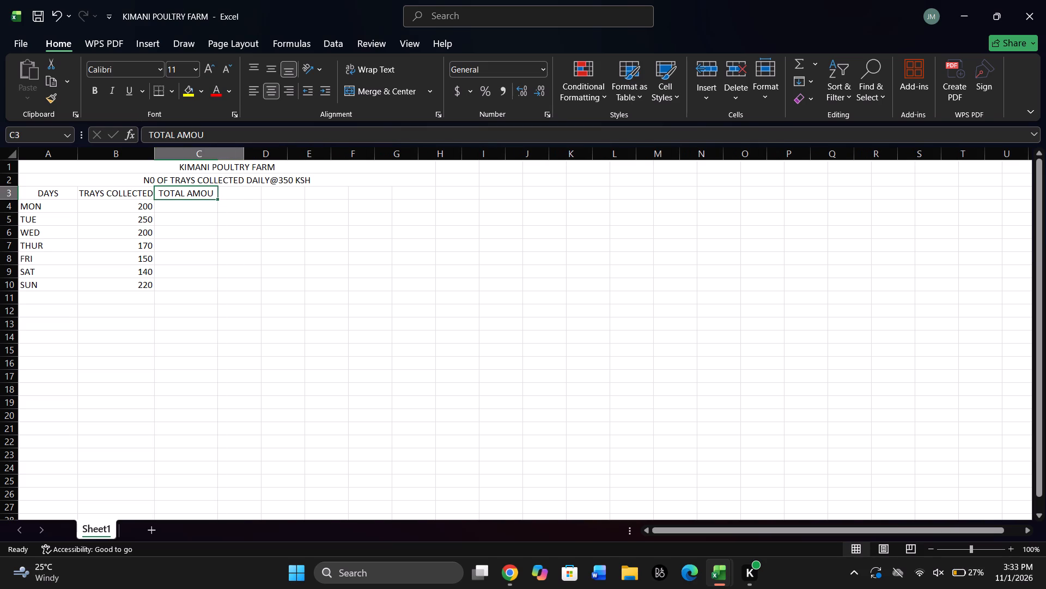
pyautogui.doubleClick(228, 196)
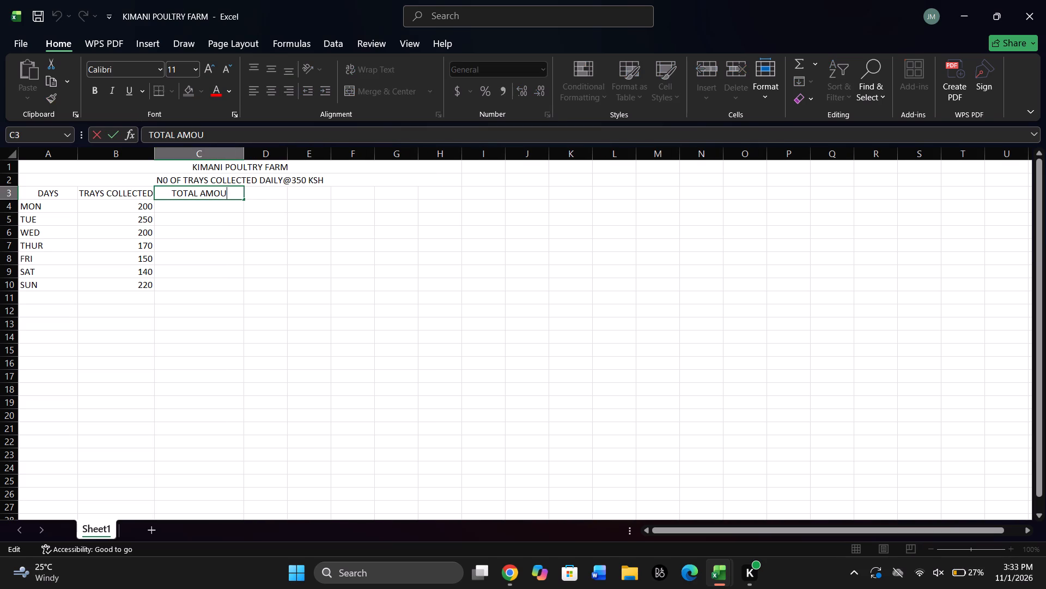
pyautogui.write('NT')
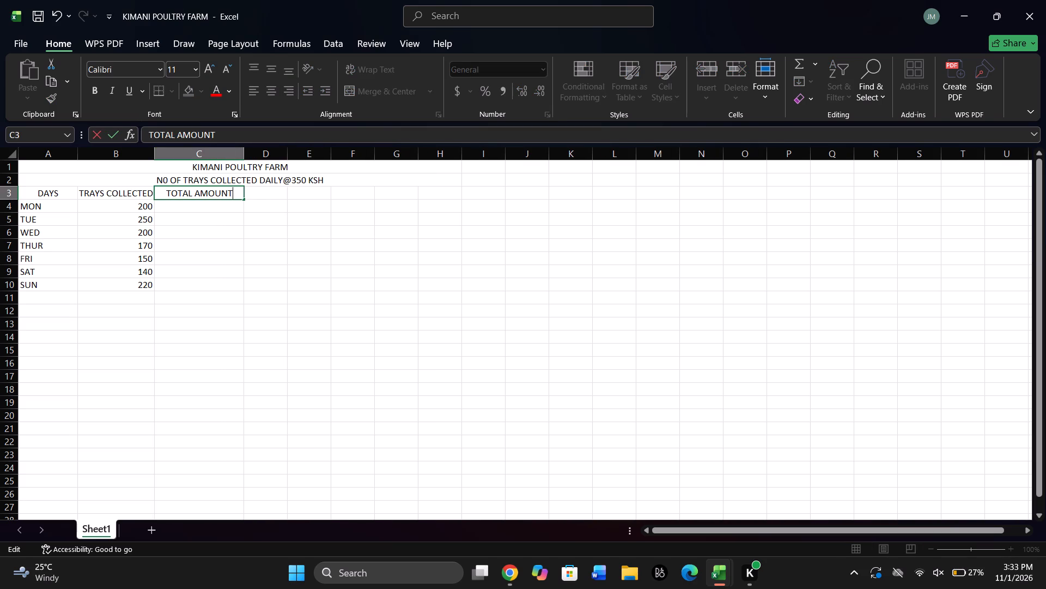
pyautogui.press('space')
pyautogui.write('EAE')
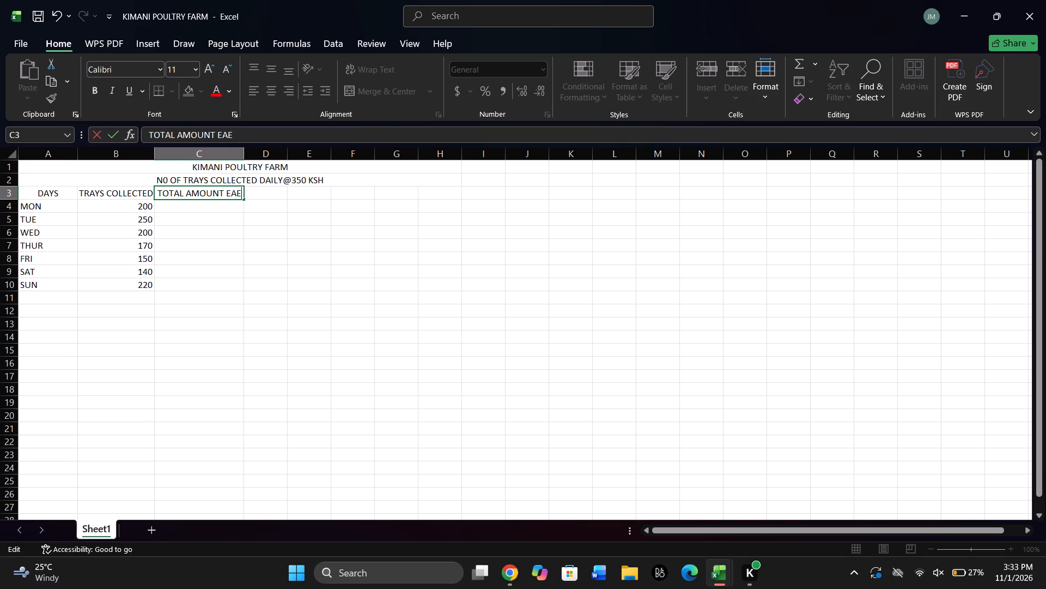
pyautogui.press('BackSpace')
pyautogui.press('r')
pyautogui.write('NED')
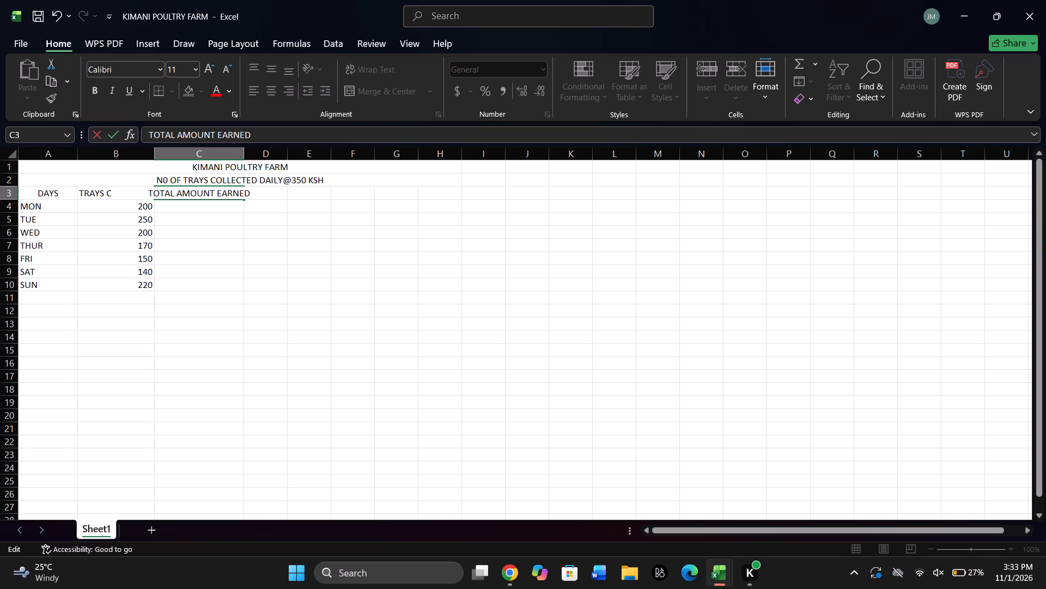
pyautogui.click(225, 202)
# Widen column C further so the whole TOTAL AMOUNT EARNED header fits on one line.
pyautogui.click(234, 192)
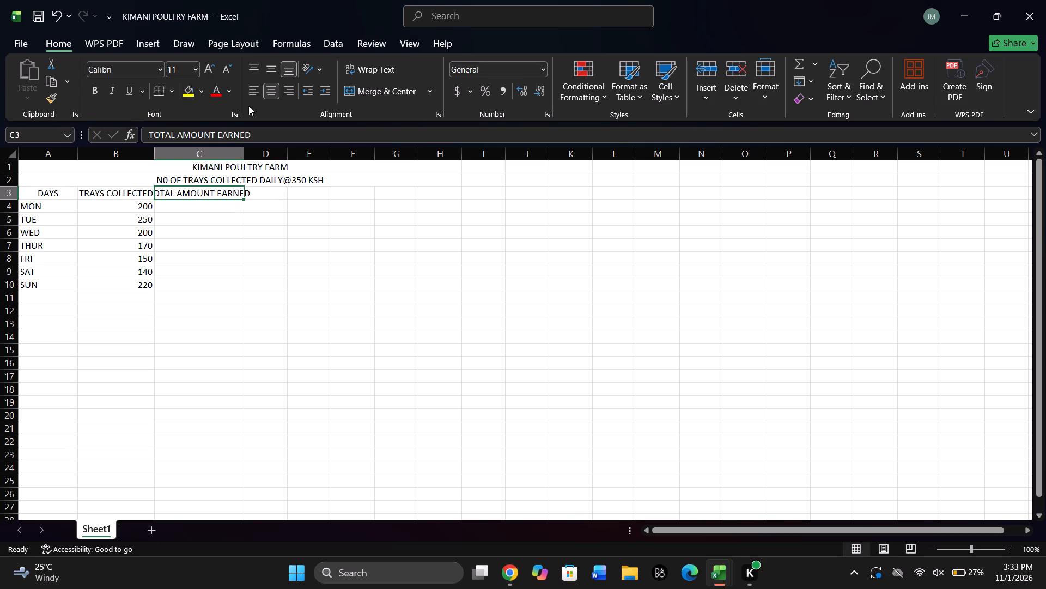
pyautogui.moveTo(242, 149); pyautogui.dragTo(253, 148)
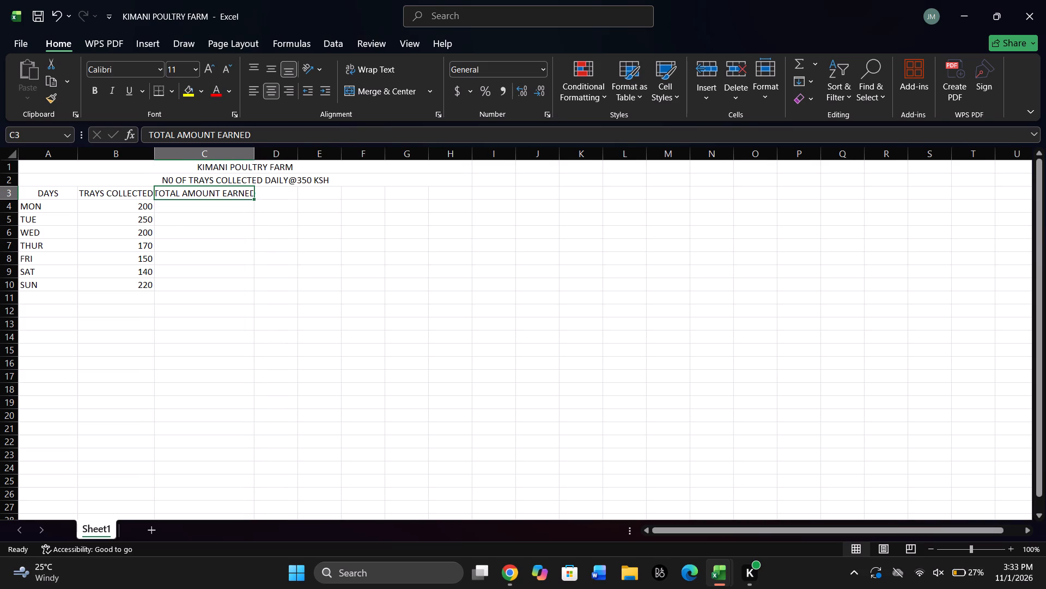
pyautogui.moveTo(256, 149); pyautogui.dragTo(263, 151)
# Make header row 3 about twice as tall.
pyautogui.doubleClick(287, 187)
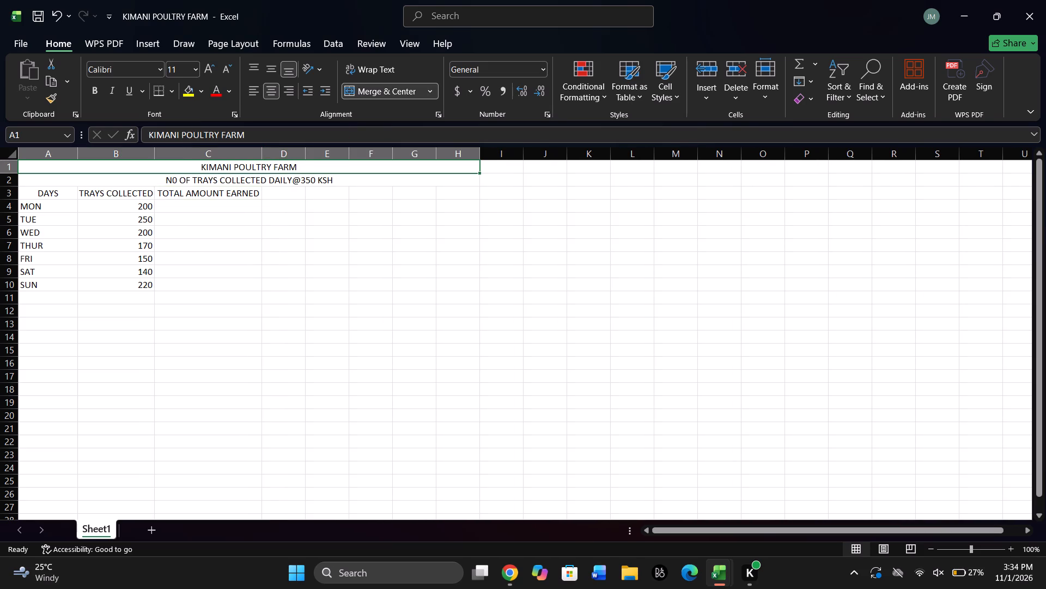
pyautogui.doubleClick(287, 194)
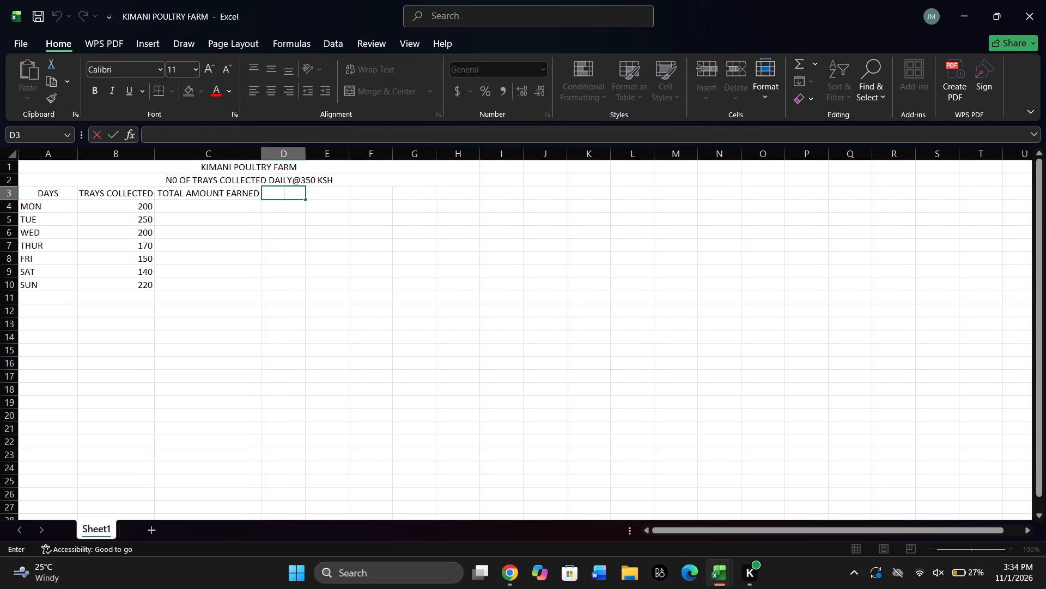
pyautogui.click(15, 196)
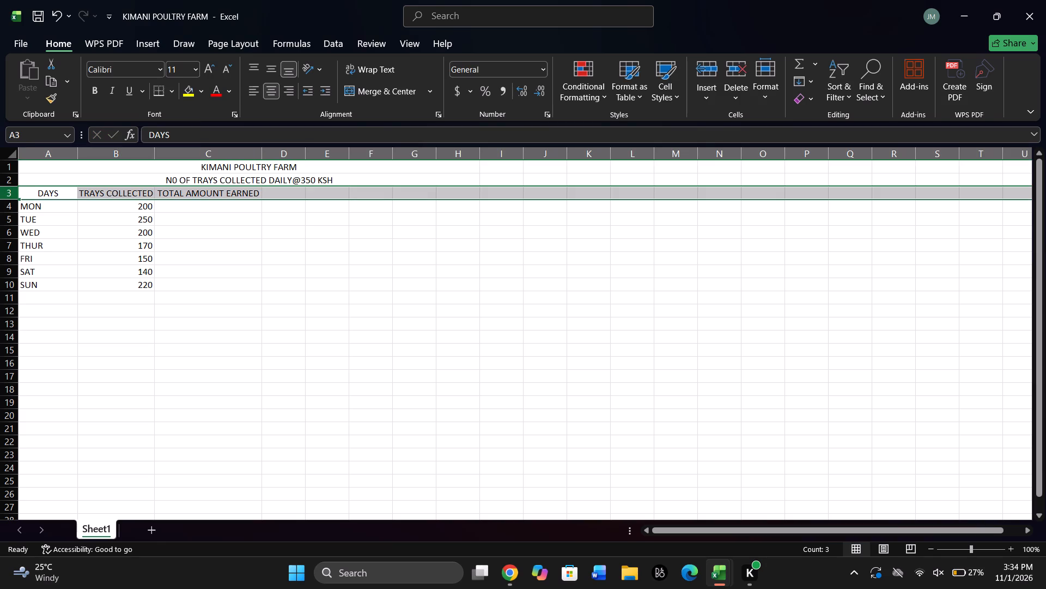
pyautogui.click(32, 189)
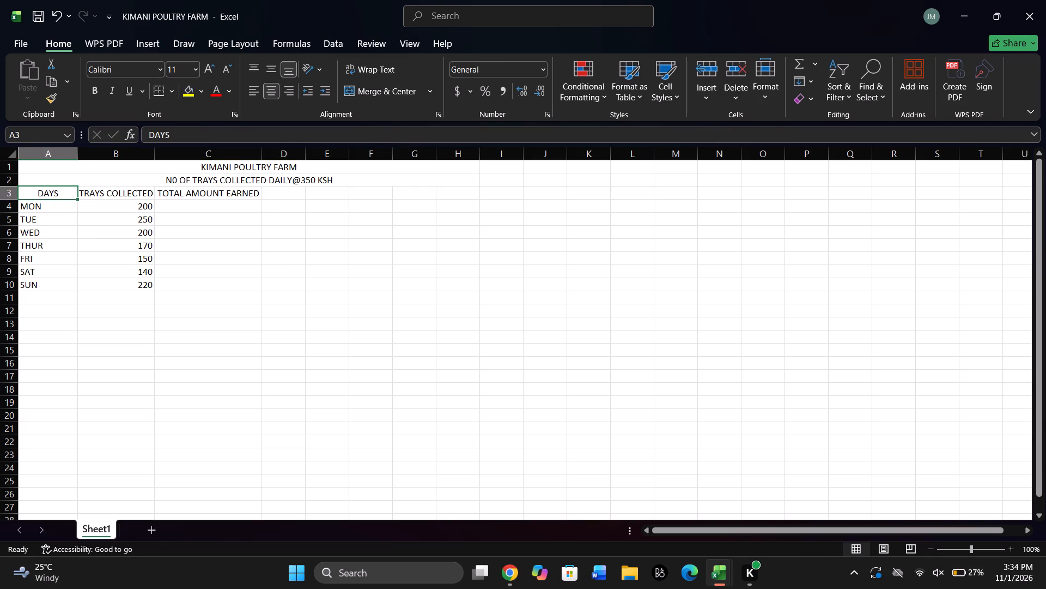
pyautogui.click(13, 195)
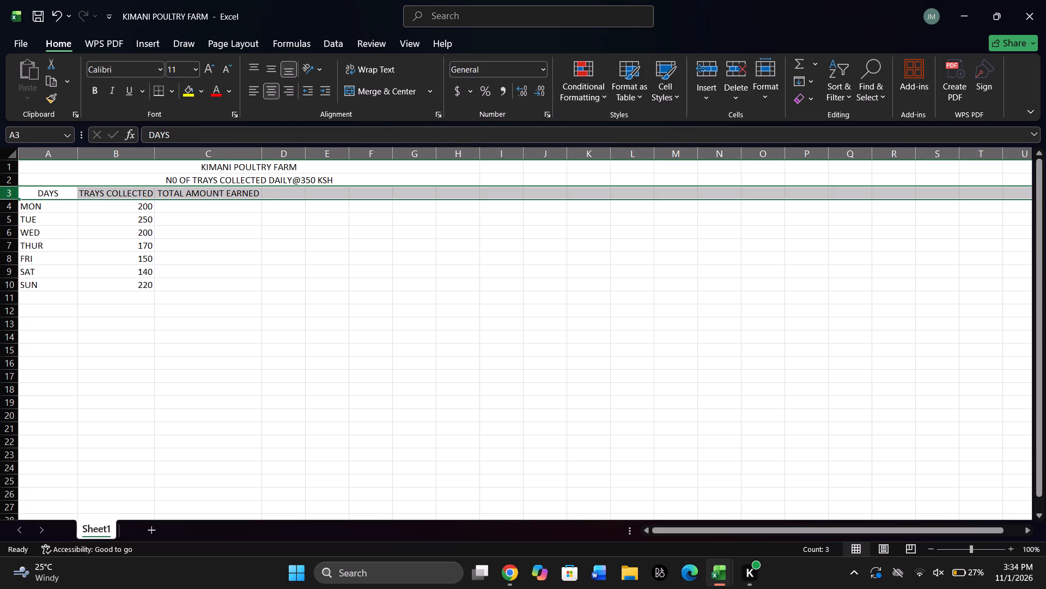
pyautogui.moveTo(15, 199); pyautogui.dragTo(17, 215)
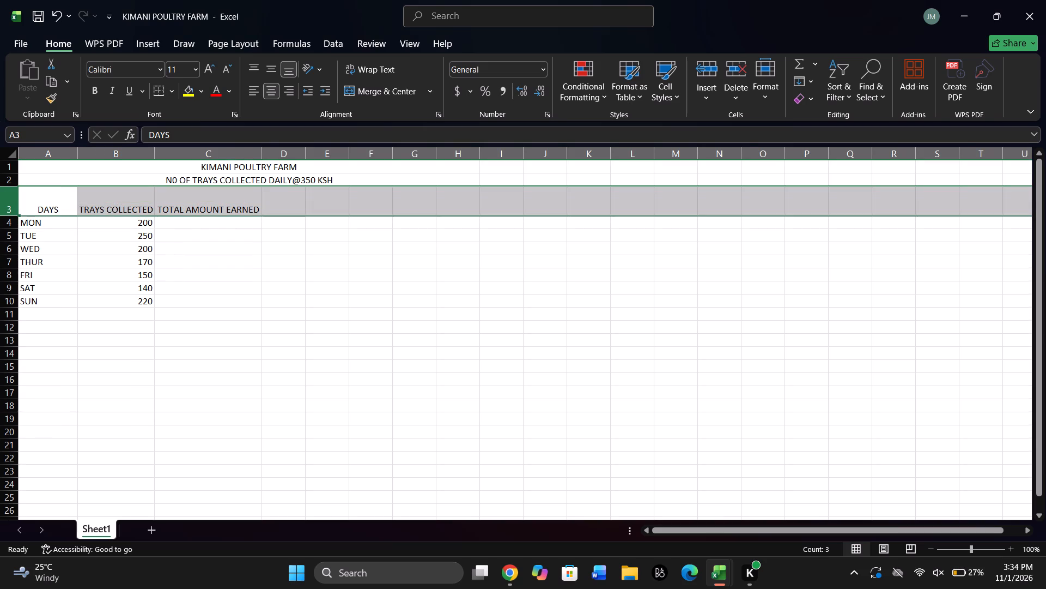
# Widen the empty column D slightly.
pyautogui.doubleClick(278, 205)
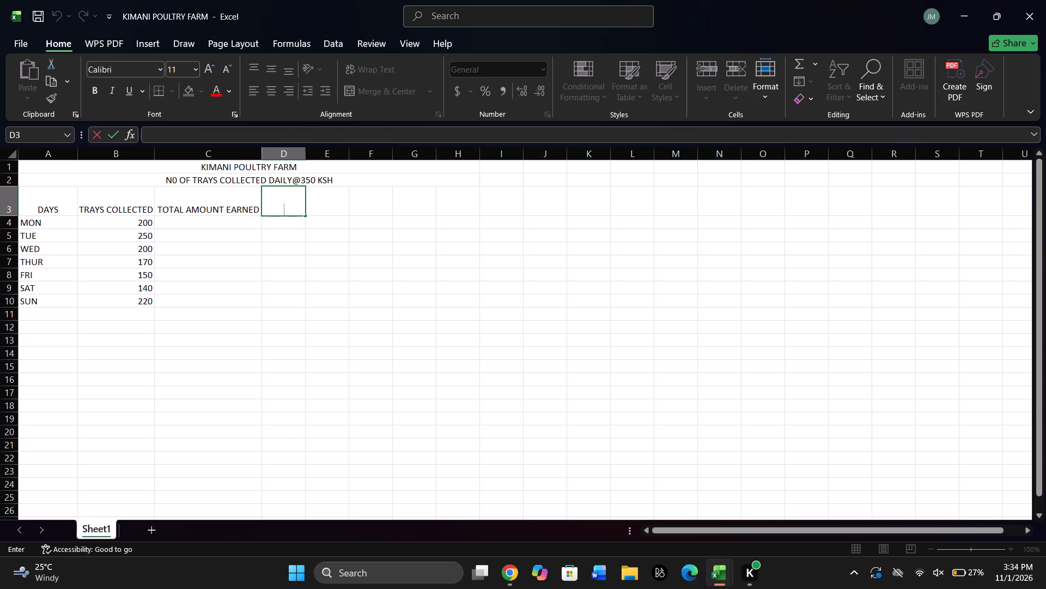
pyautogui.click(289, 221)
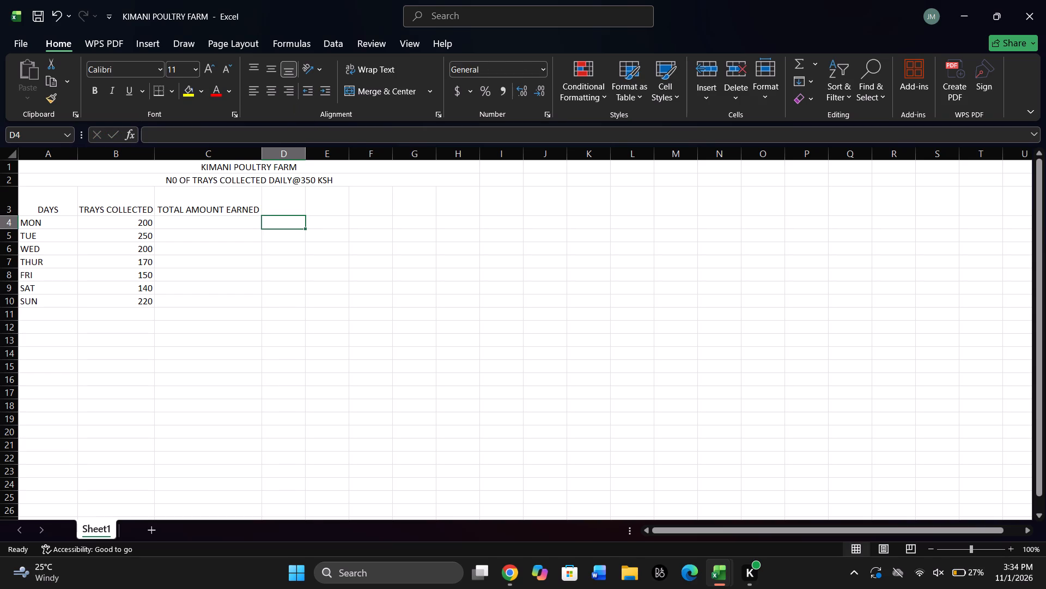
pyautogui.moveTo(304, 154); pyautogui.dragTo(317, 154)
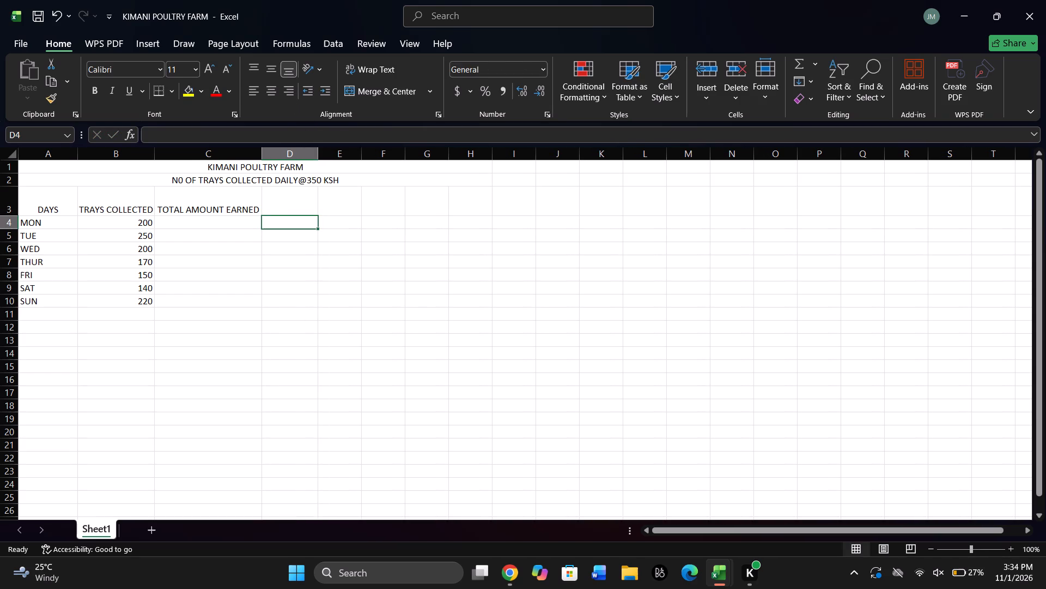
pyautogui.click(308, 201)
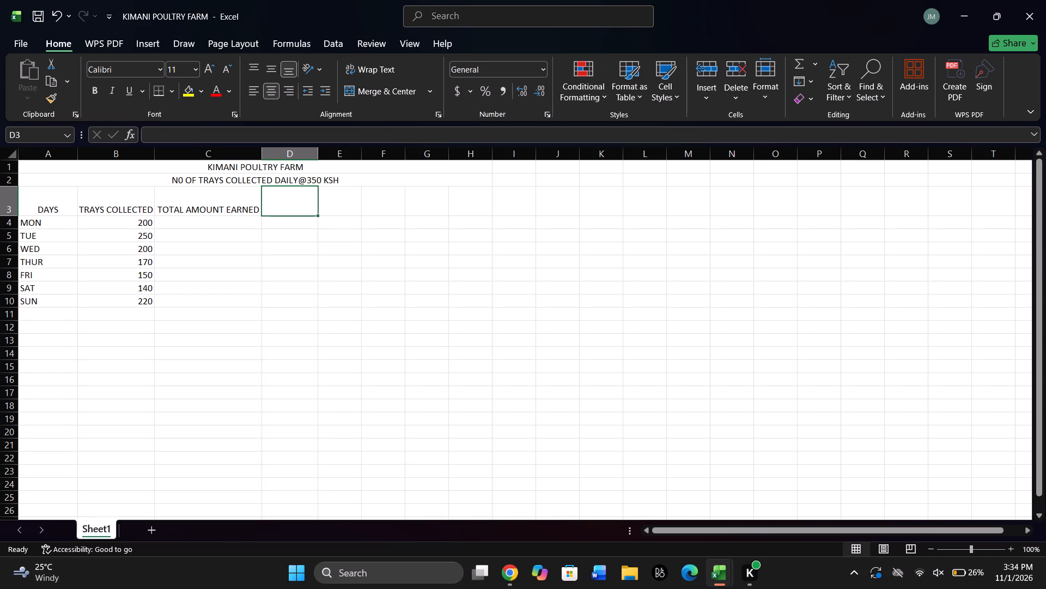
pyautogui.doubleClick(277, 201)
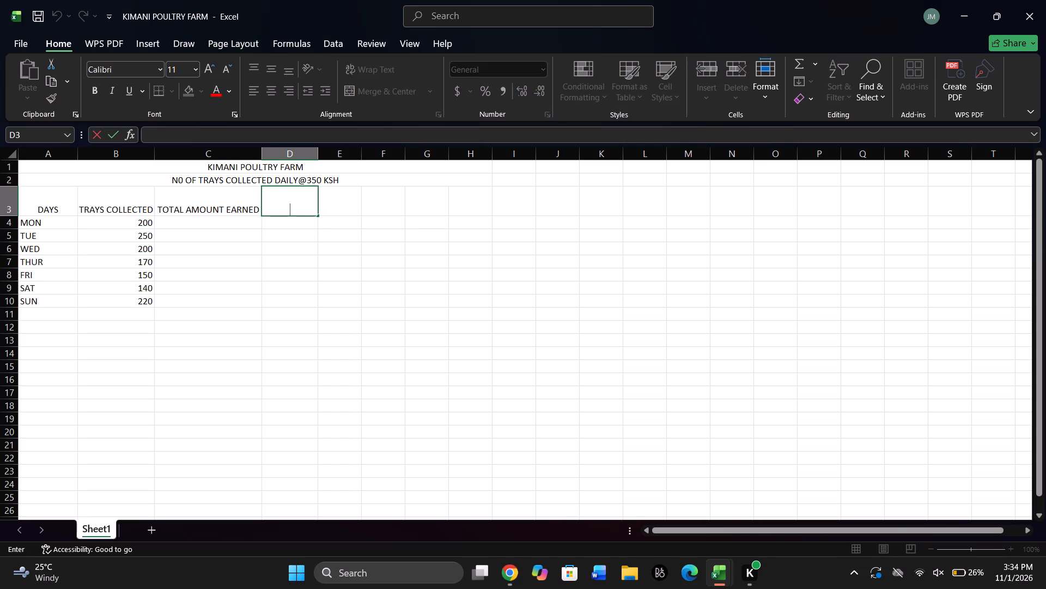
# Wrap the text of cell C3 and narrow column C so TOTAL AMOUNT EARNED breaks onto two lines.
pyautogui.click(190, 207)
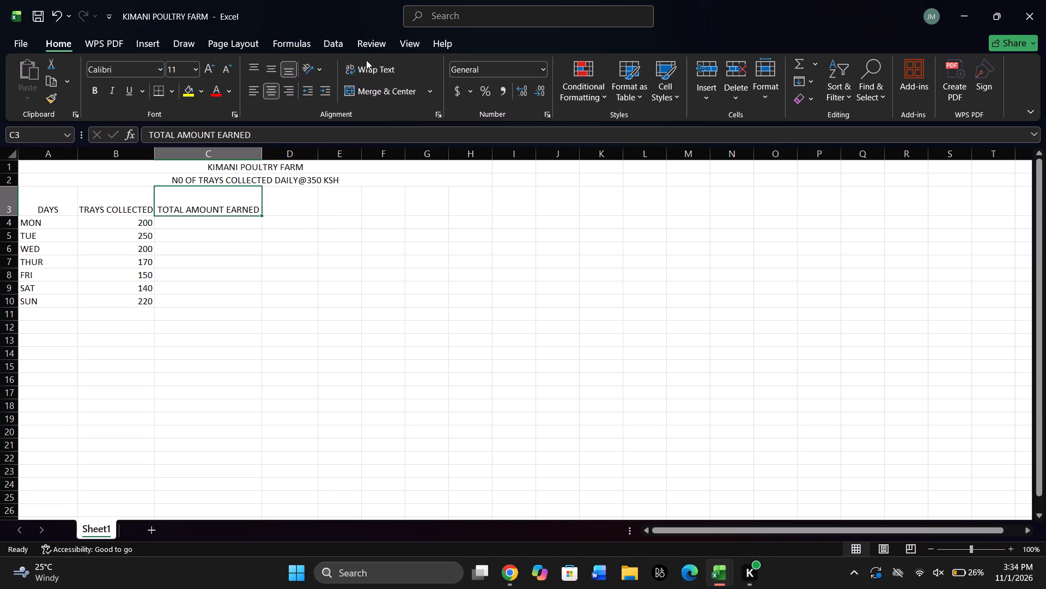
pyautogui.click(370, 63)
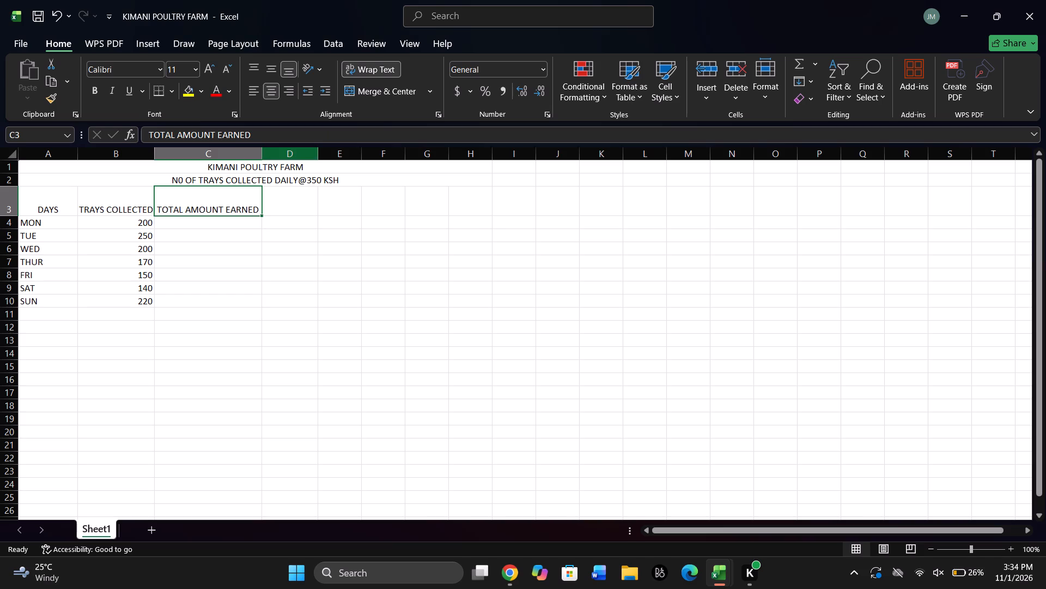
pyautogui.moveTo(260, 154); pyautogui.dragTo(230, 149)
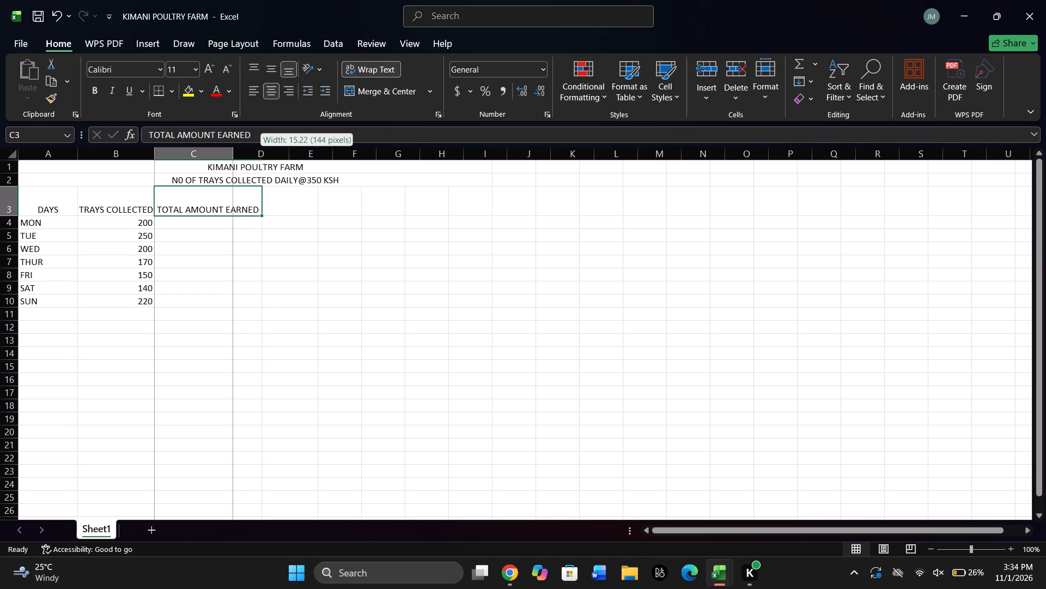
pyautogui.moveTo(230, 149); pyautogui.dragTo(225, 146)
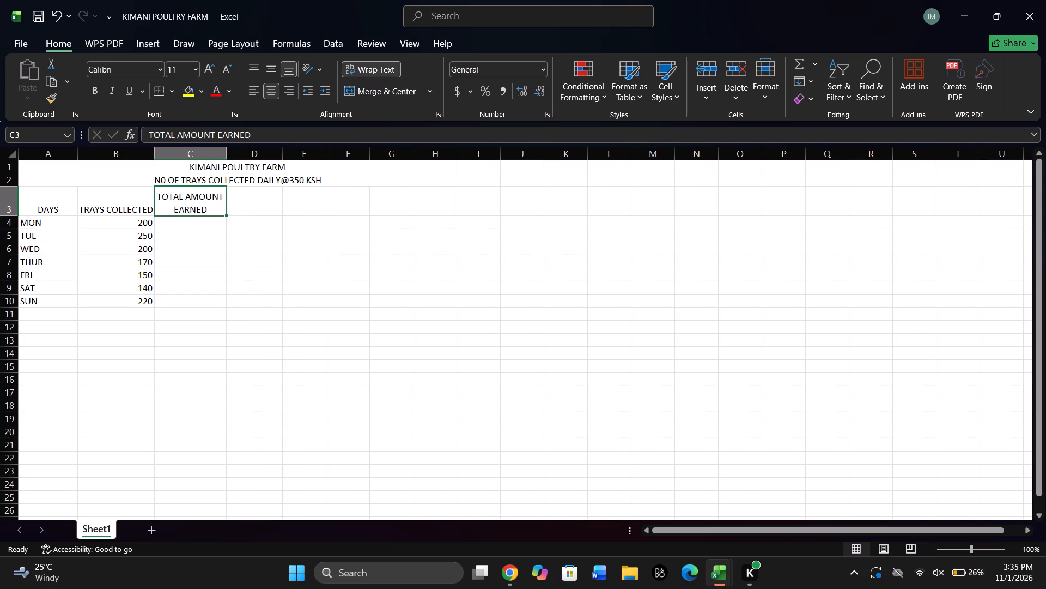
pyautogui.click(255, 205)
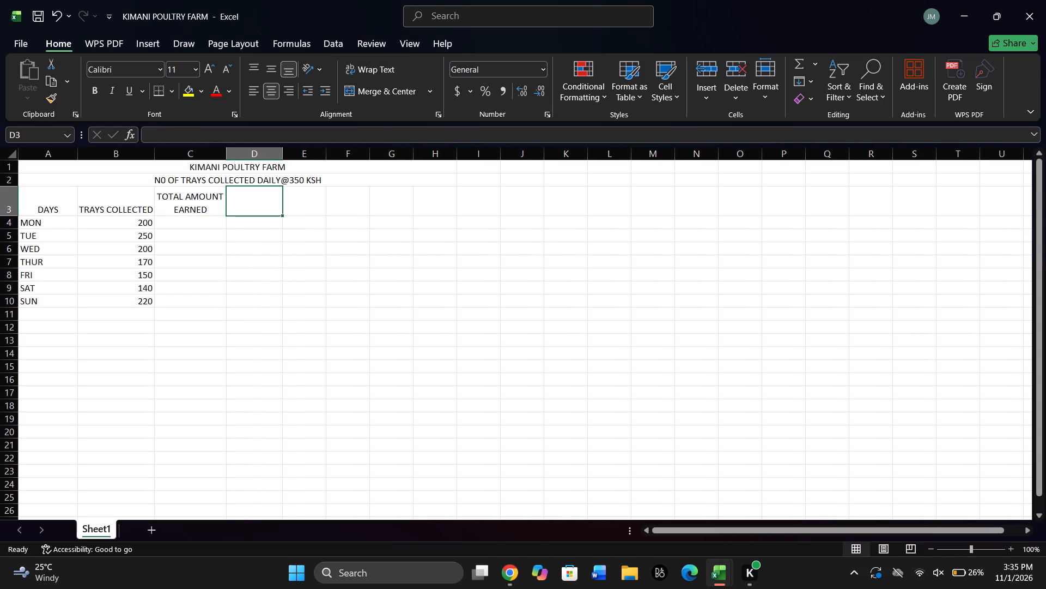
# Align the TRAYS COLLECTED header in cell B3 to the top of its cell.
pyautogui.click(110, 212)
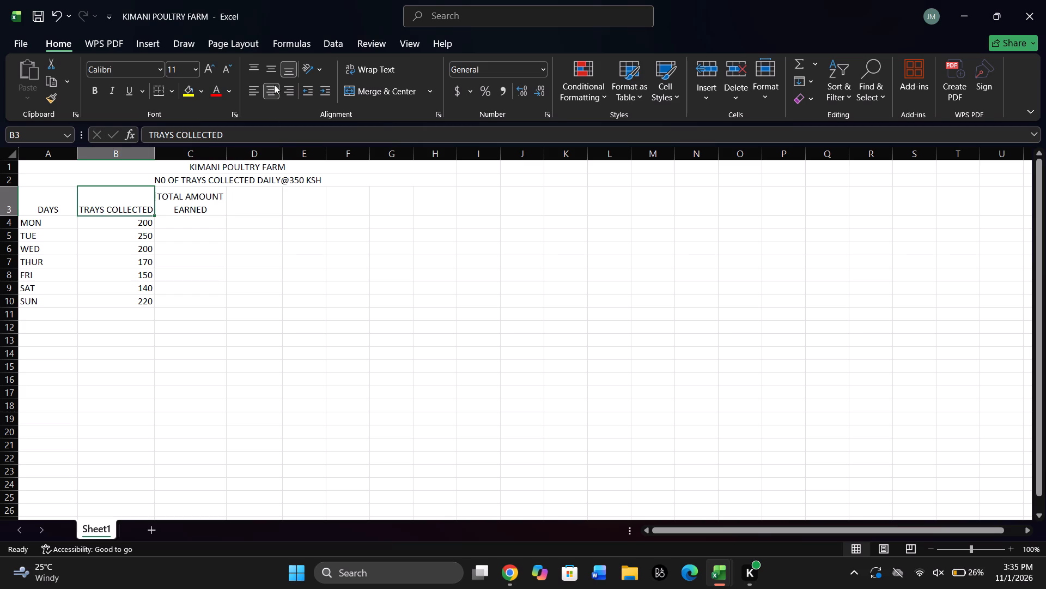
pyautogui.click(258, 63)
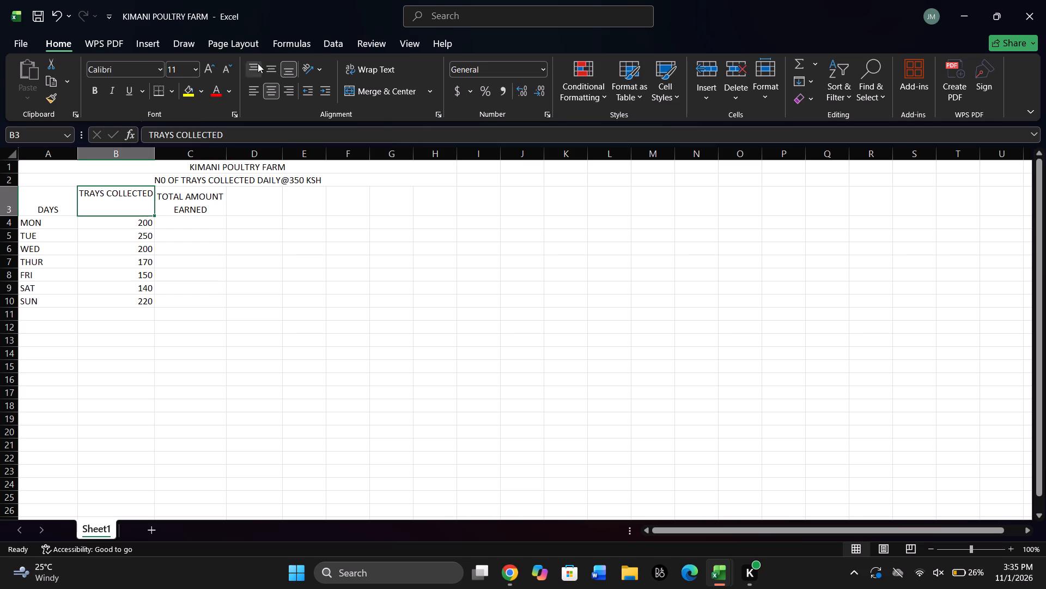
# Align the DAYS header in A3 and the TOTAL AMOUNT EARNED header in C3 to the top of their cells.
pyautogui.click(56, 206)
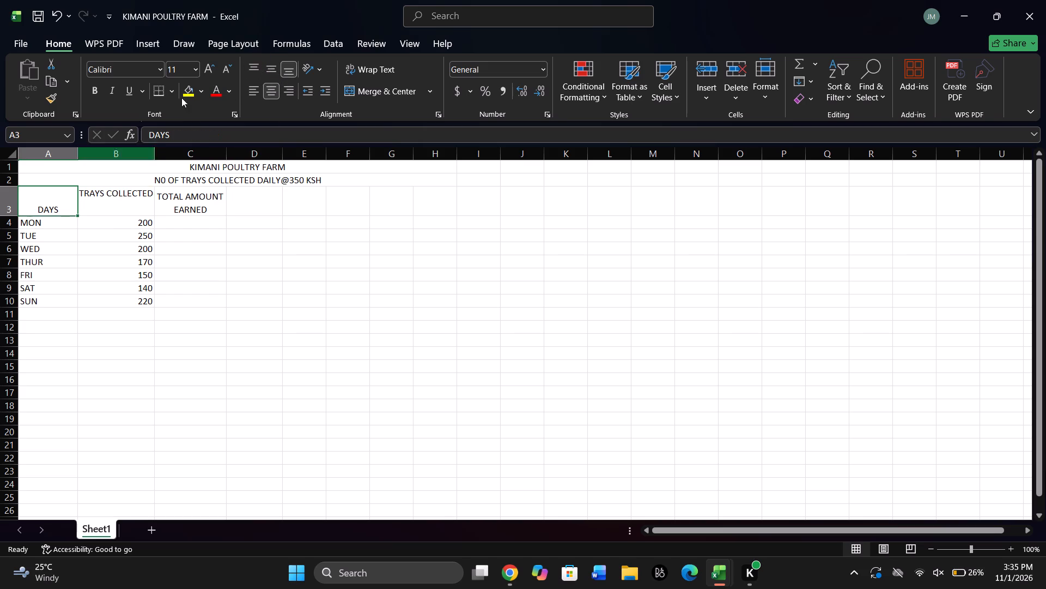
pyautogui.click(255, 59)
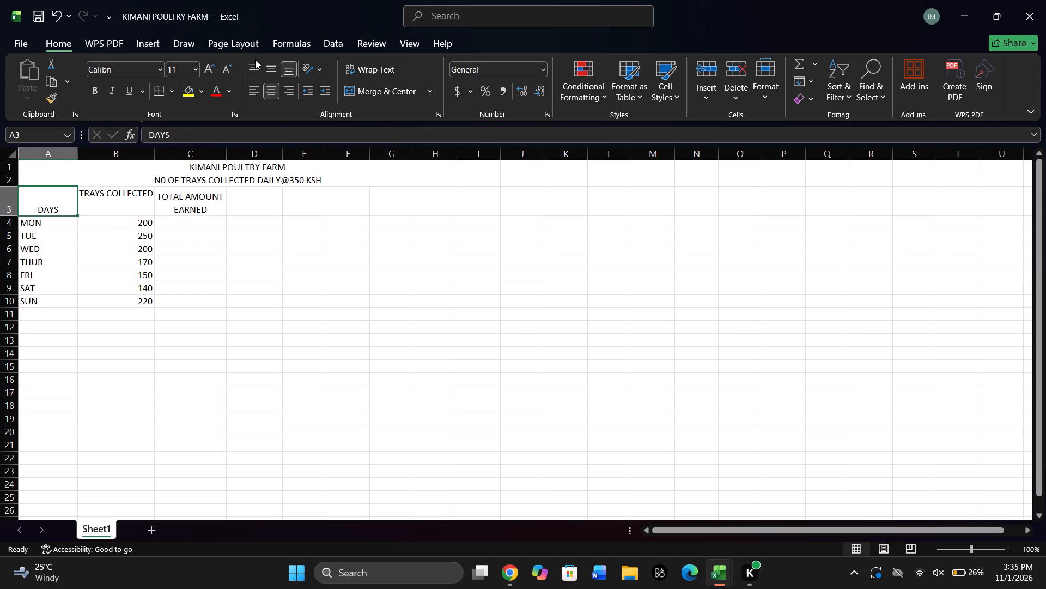
pyautogui.click(257, 74)
pyautogui.click(196, 205)
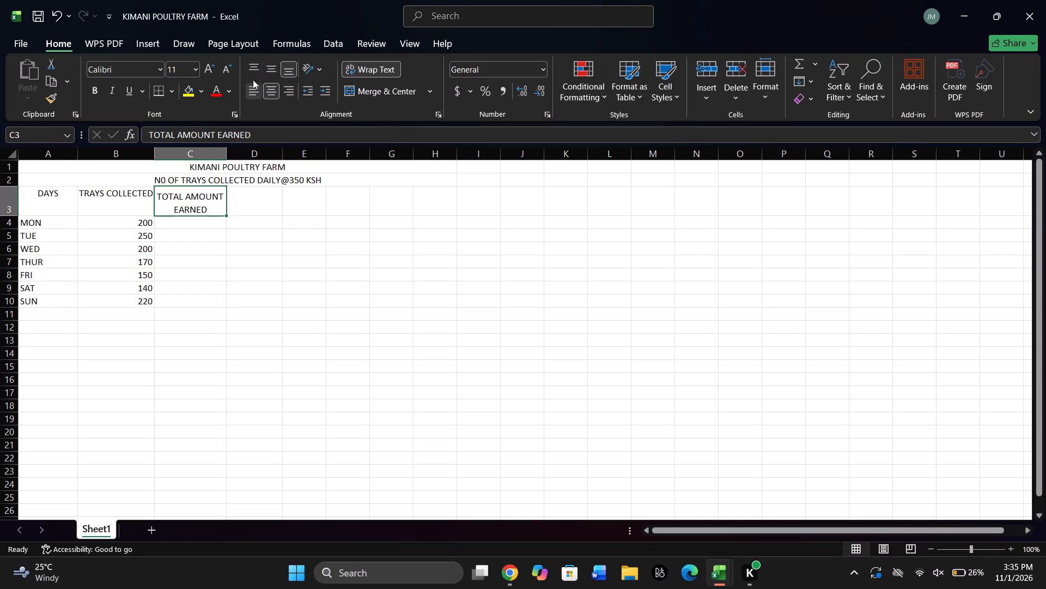
pyautogui.click(256, 65)
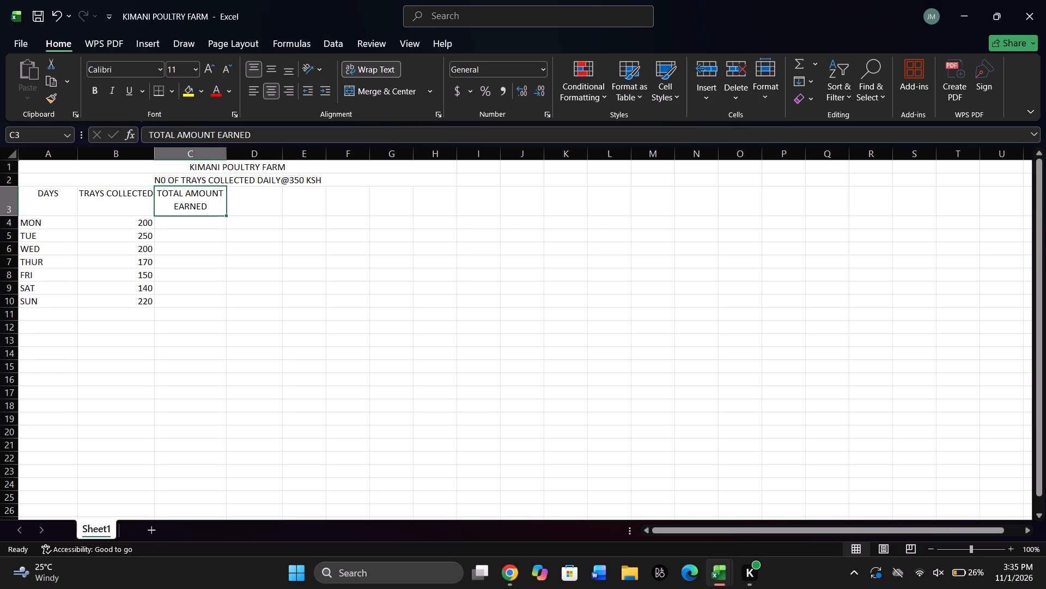
# Add the headers COST, PROFIT and %PROFIT in cells D3, E3 and F3.
pyautogui.click(237, 205)
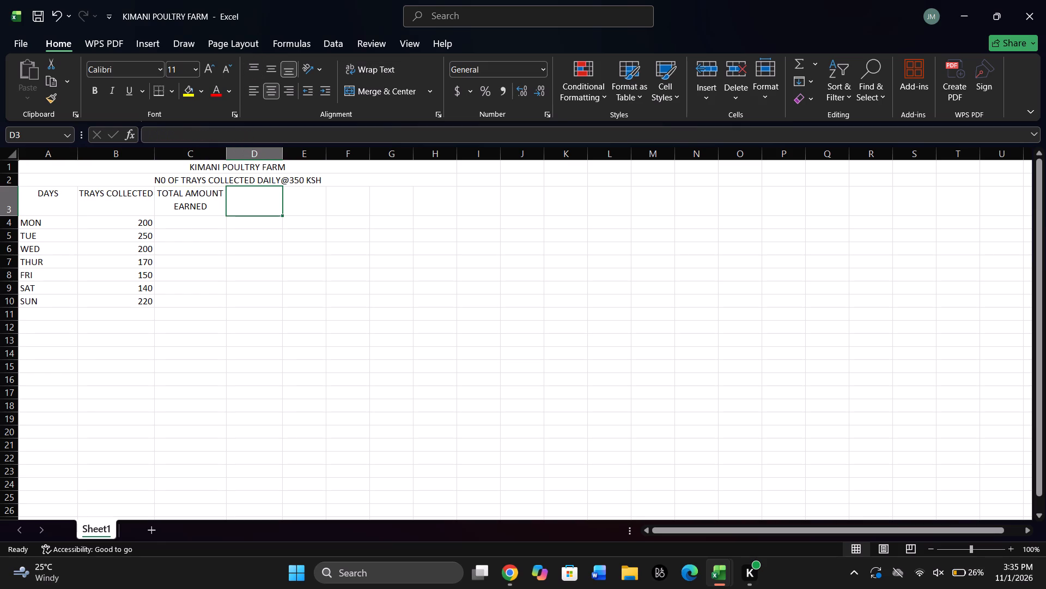
pyautogui.doubleClick(237, 205)
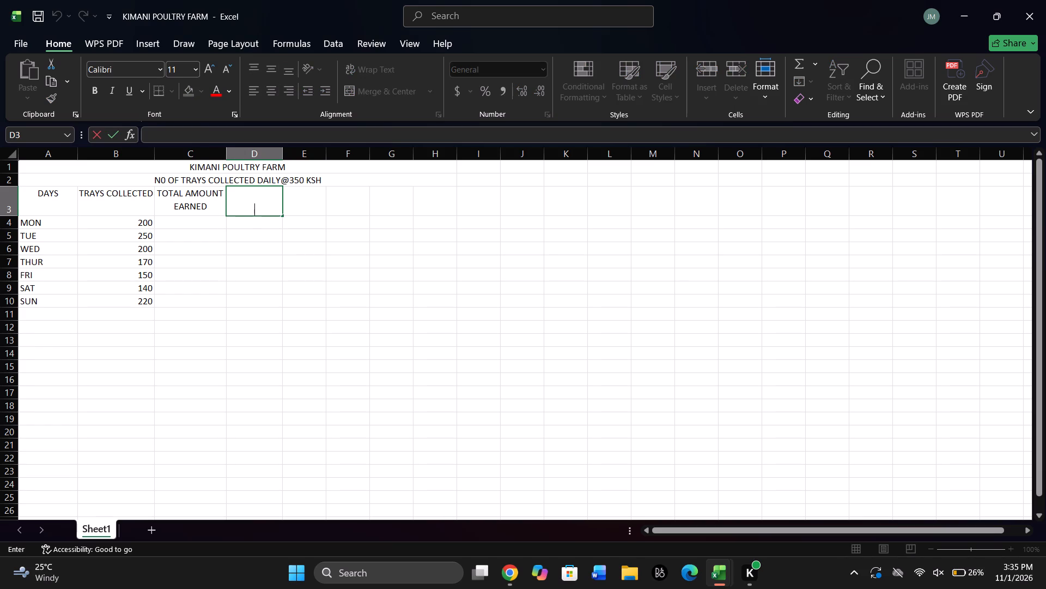
pyautogui.press('c')
pyautogui.write('OST')
pyautogui.click(291, 202)
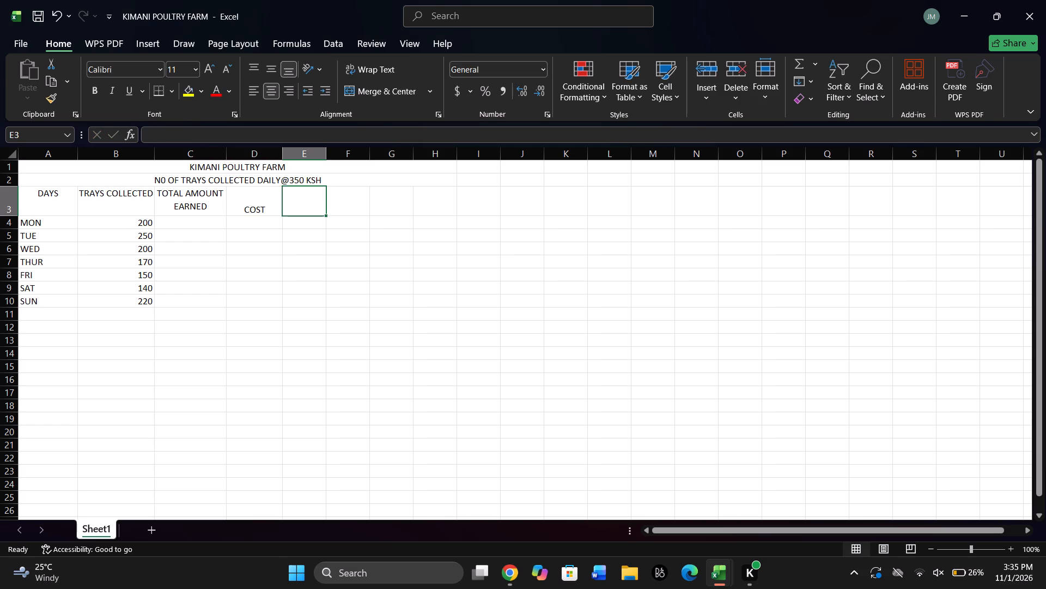
pyautogui.write('PROFIT')
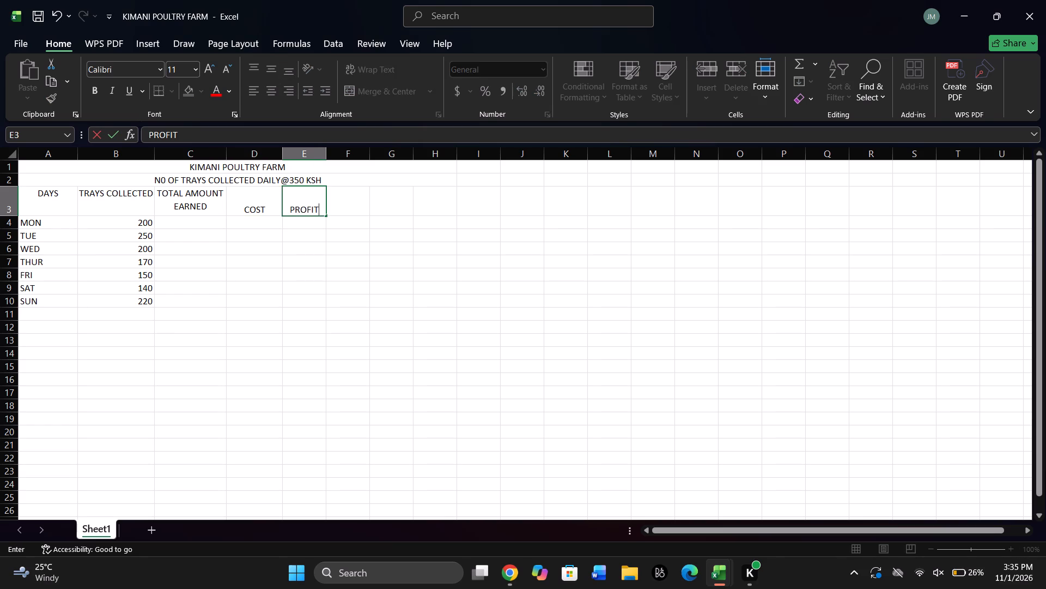
pyautogui.press('Right')
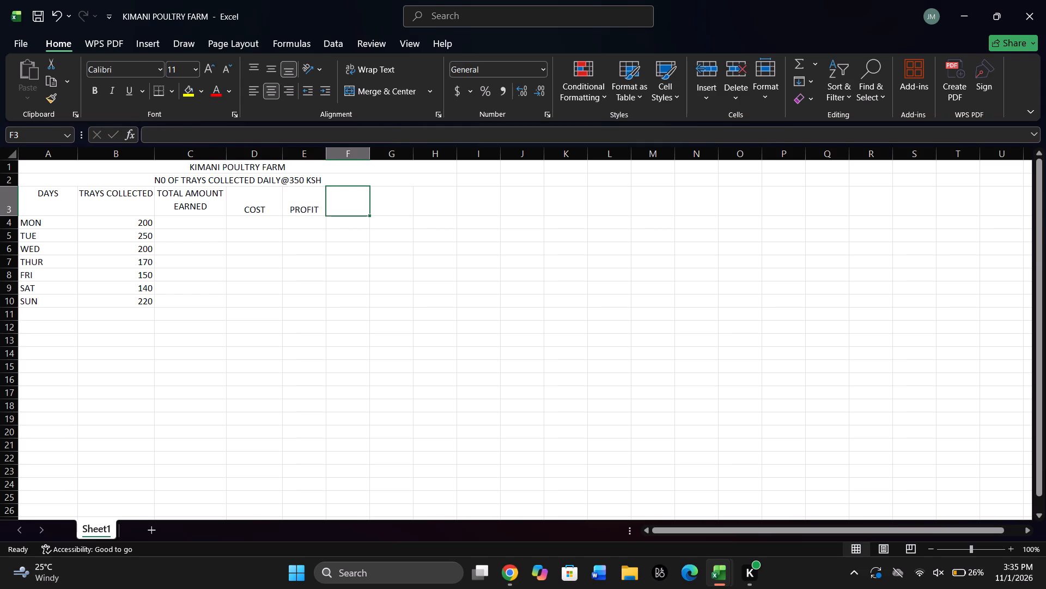
pyautogui.hotkey('shift', '%')
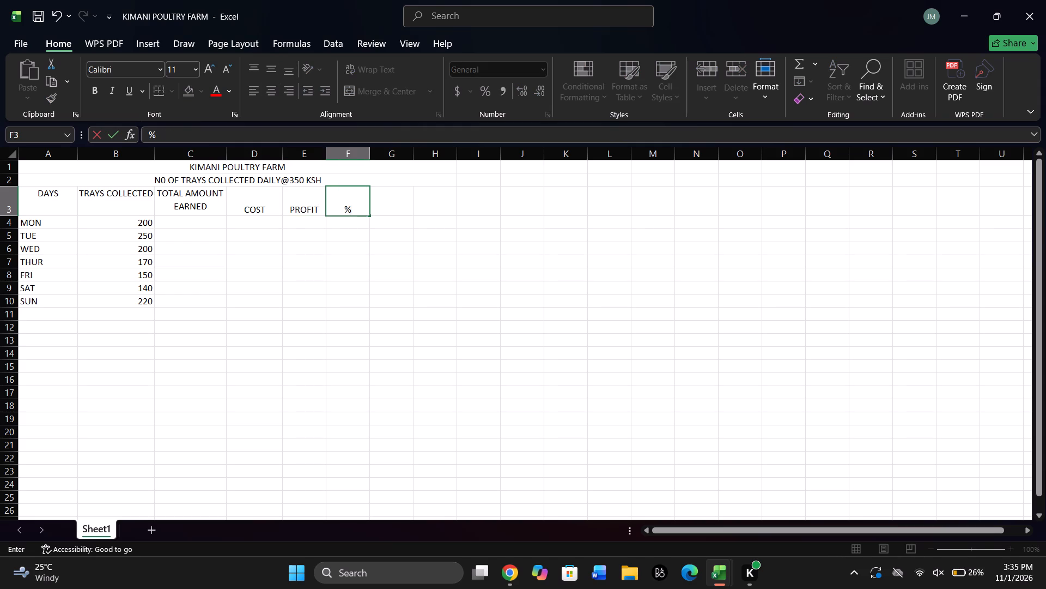
pyautogui.write('PROFIT')
pyautogui.click(208, 219)
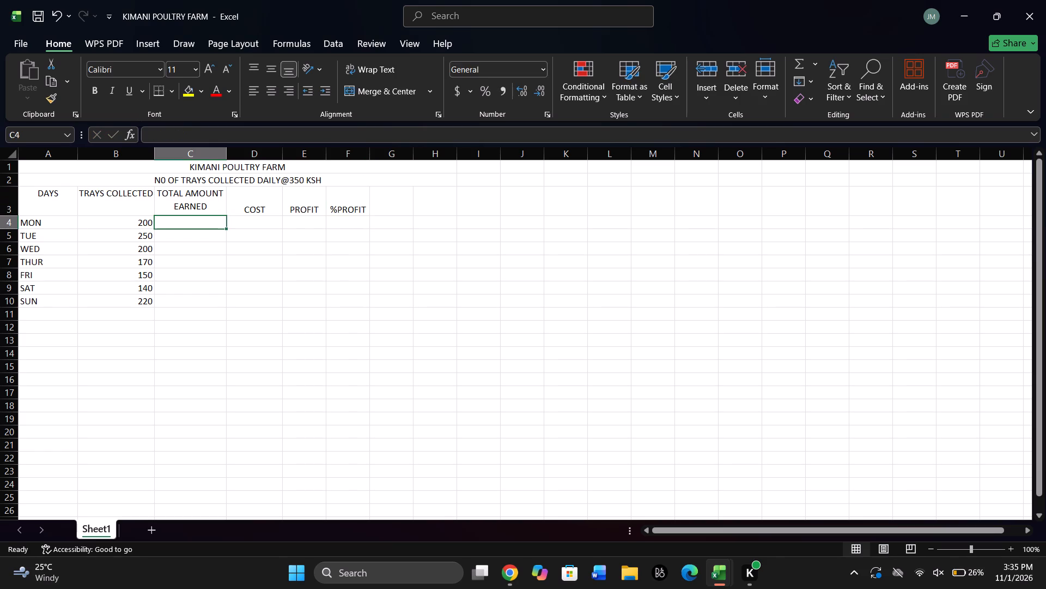
# Narrow the COST column D slightly.
pyautogui.doubleClick(208, 219)
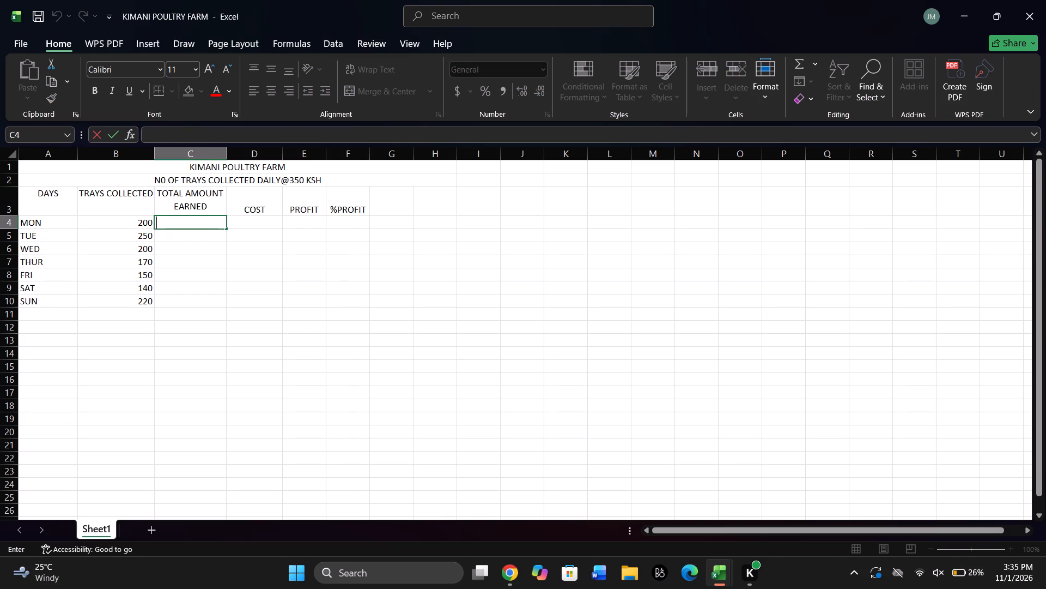
pyautogui.click(273, 227)
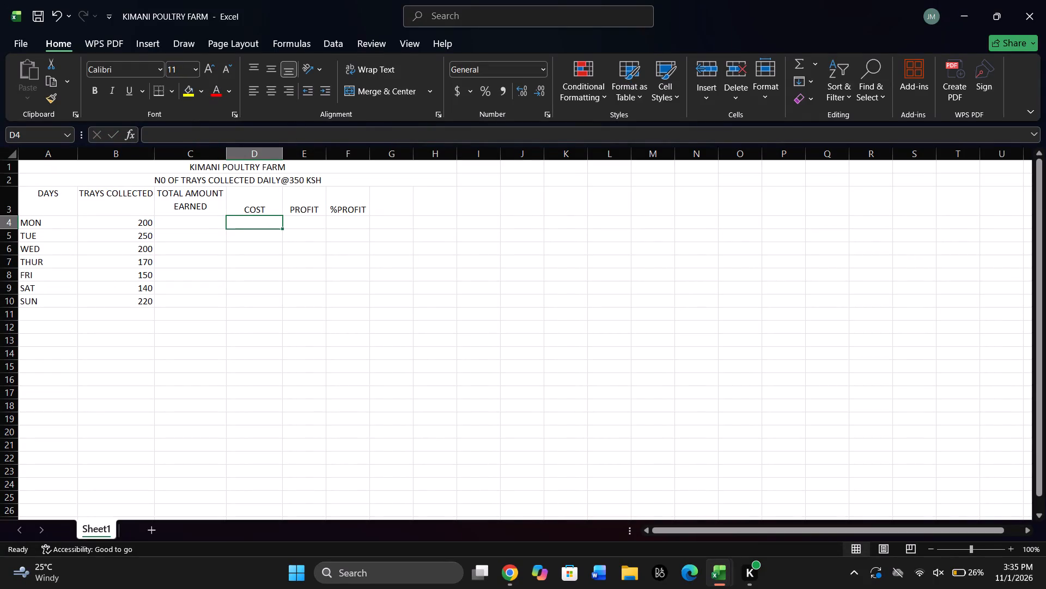
pyautogui.moveTo(280, 152); pyautogui.dragTo(281, 152)
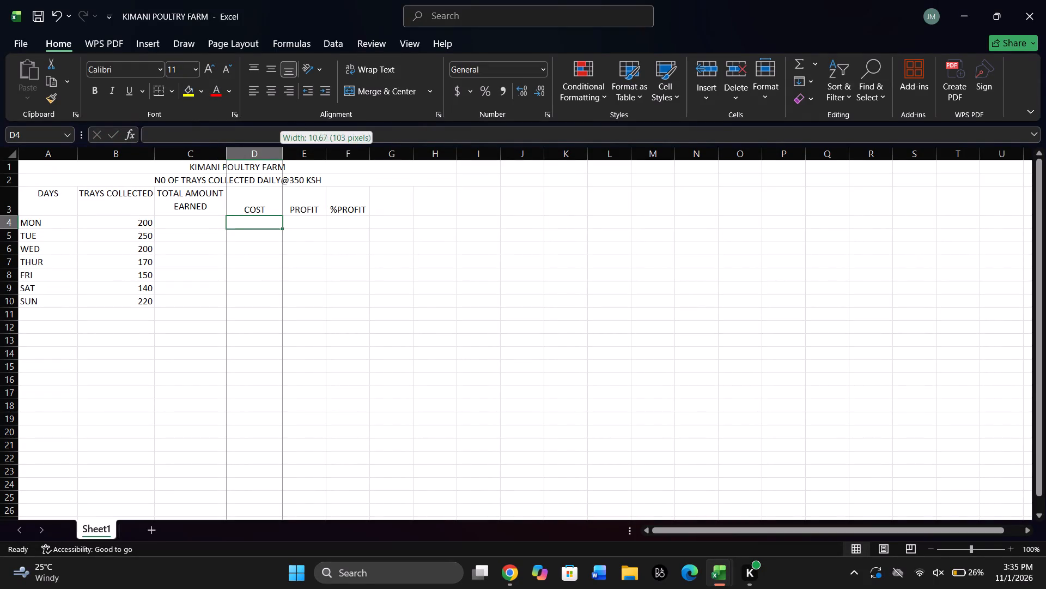
pyautogui.moveTo(281, 152); pyautogui.dragTo(287, 152)
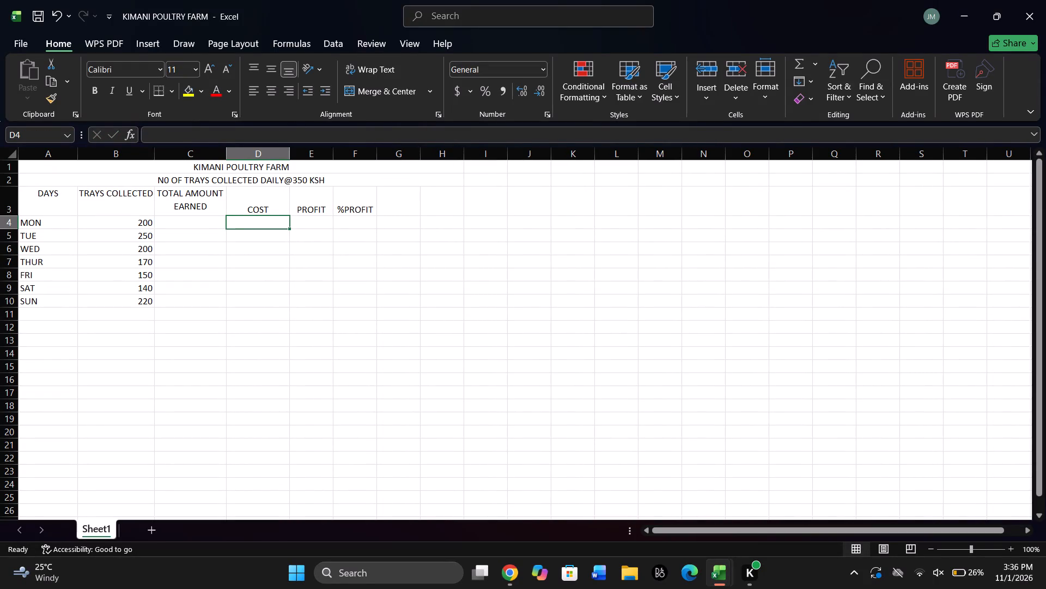
pyautogui.moveTo(288, 157); pyautogui.dragTo(275, 155)
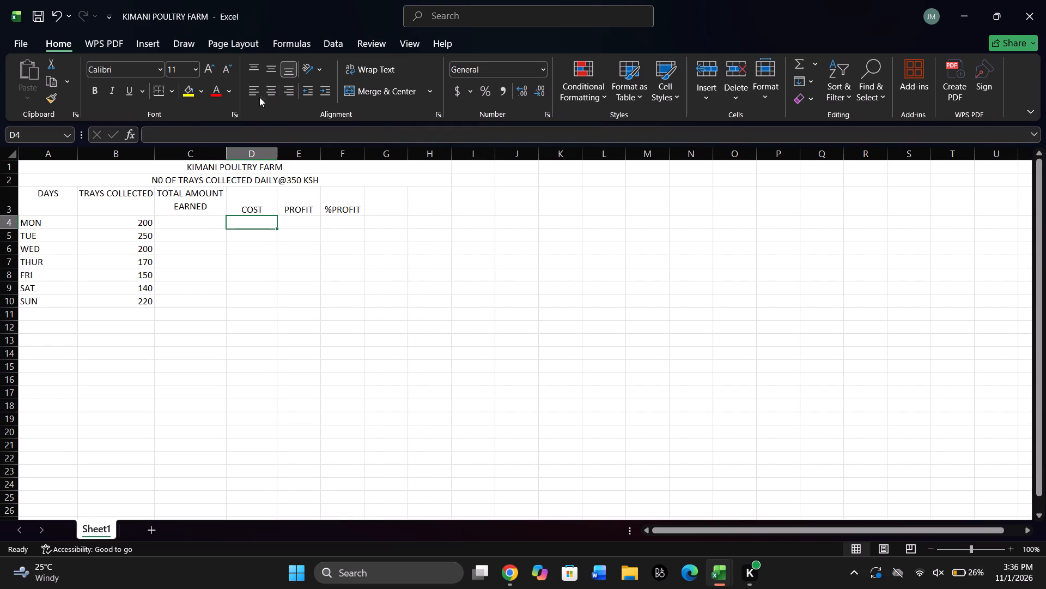
# Align the COST, PROFIT and %PROFIT headers in D3 to F3 to the top of their cells.
pyautogui.click(254, 202)
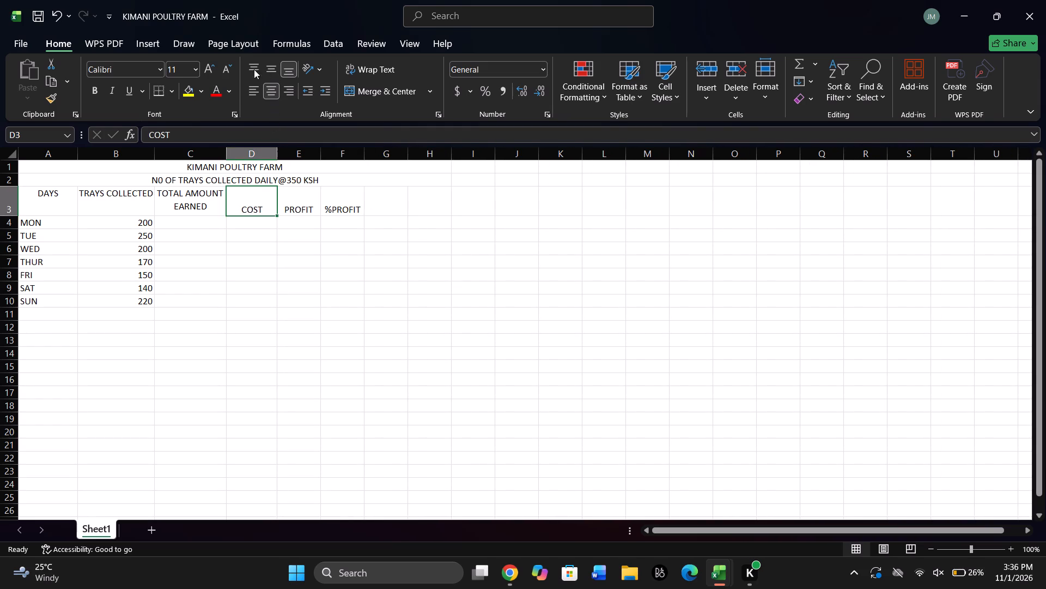
pyautogui.click(249, 67)
pyautogui.click(297, 211)
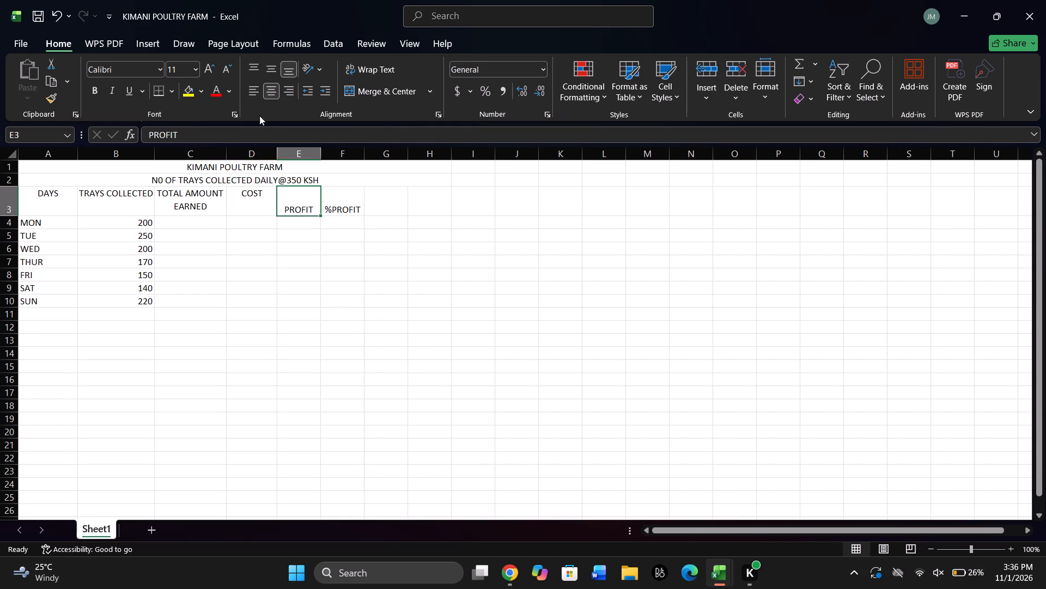
pyautogui.click(253, 74)
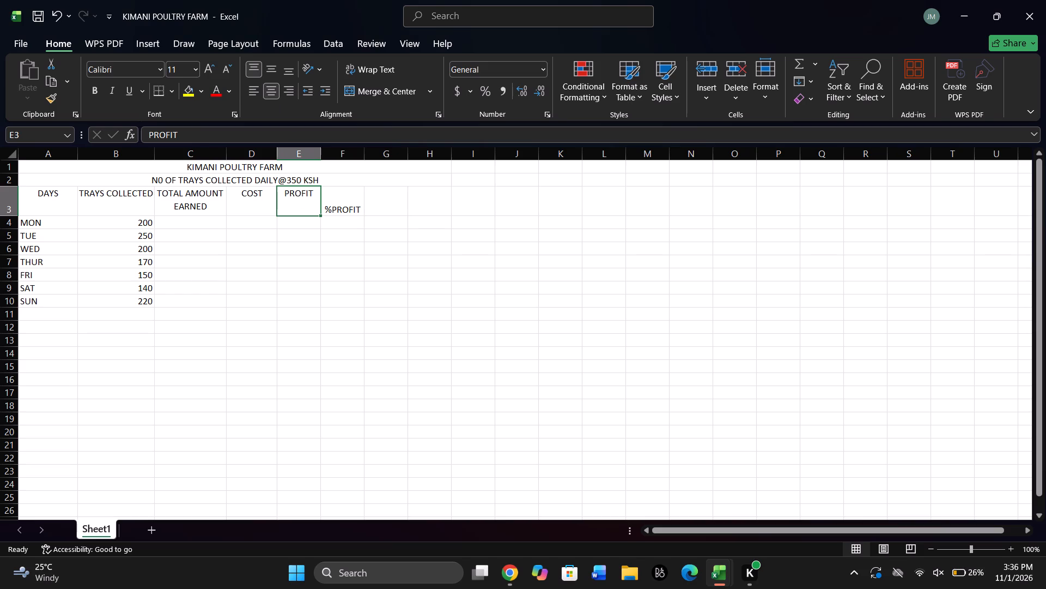
pyautogui.click(344, 203)
pyautogui.click(251, 63)
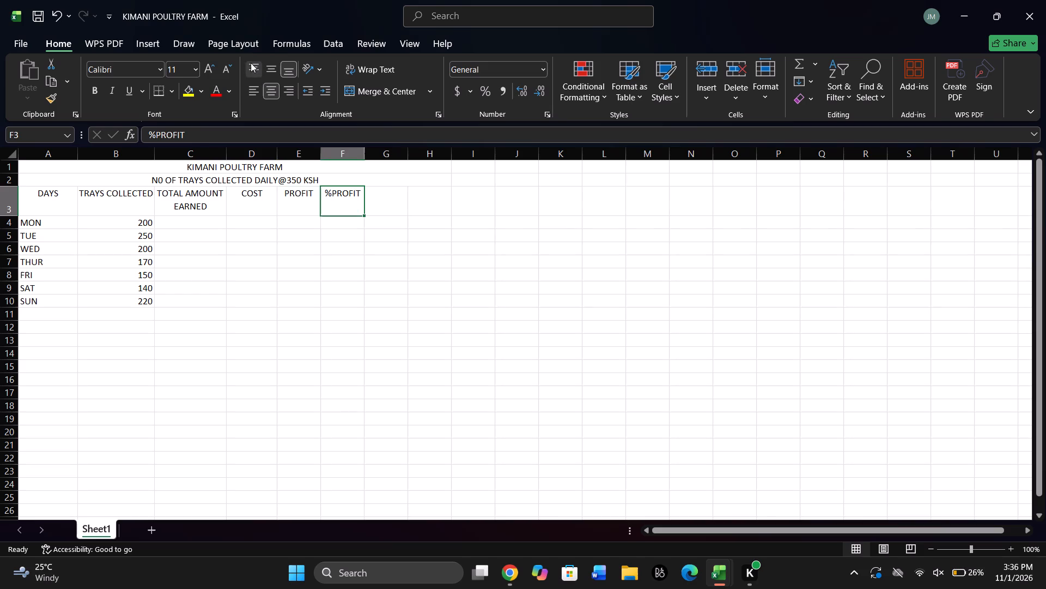
# Enter the formula =(B4*350) in cell C4 to calculate Monday's total amount earned.
pyautogui.doubleClick(242, 223)
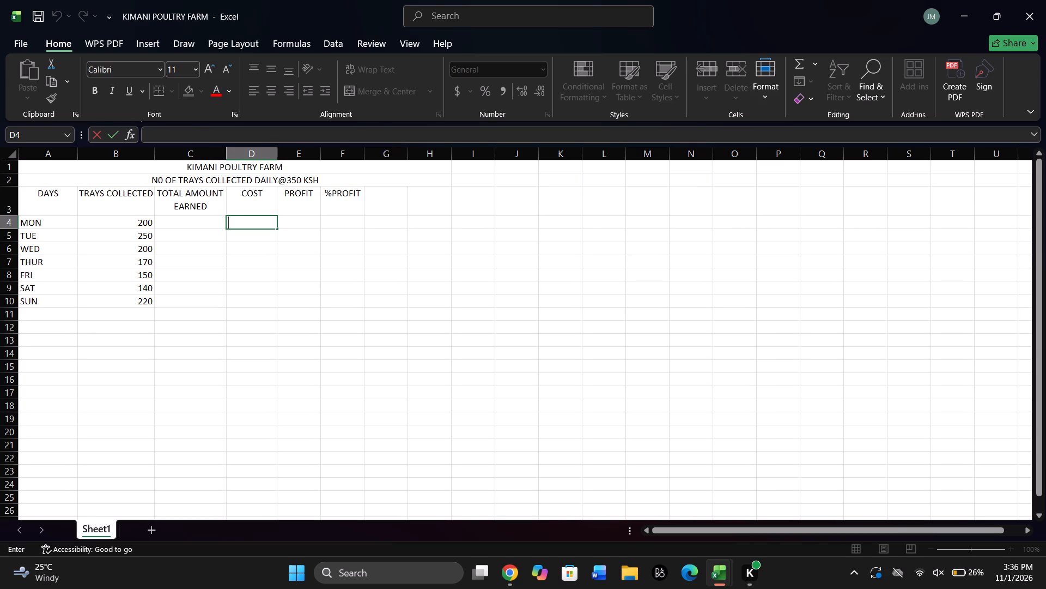
pyautogui.doubleClick(185, 221)
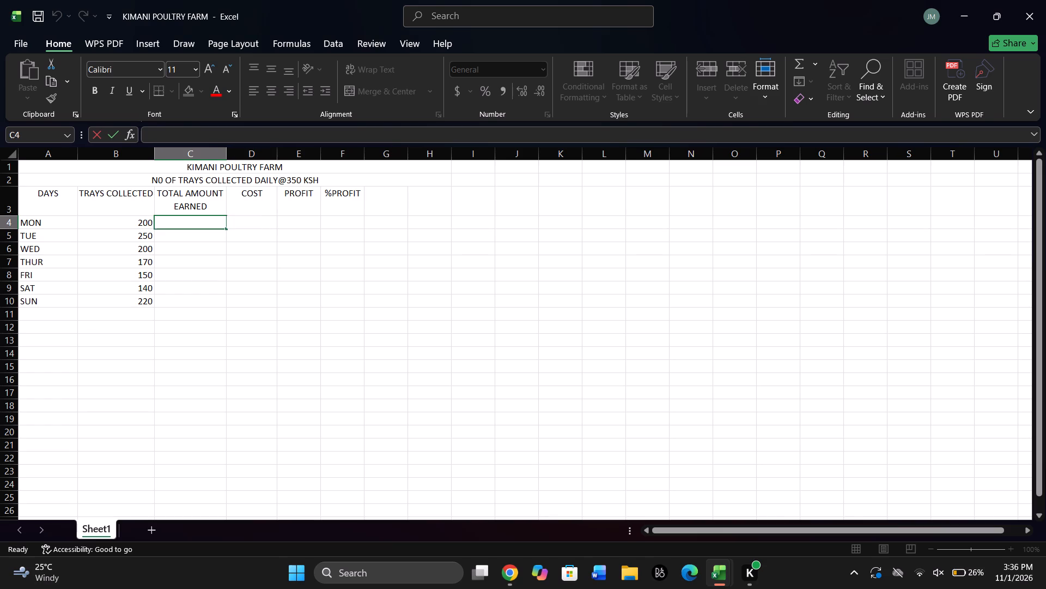
pyautogui.press('=')
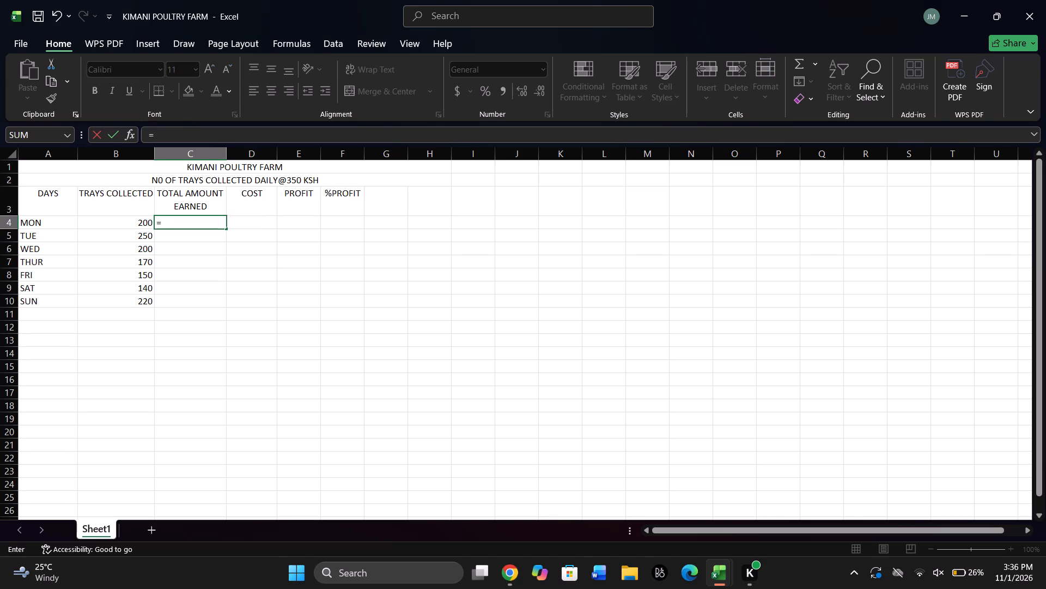
pyautogui.hotkey('shift', '(')
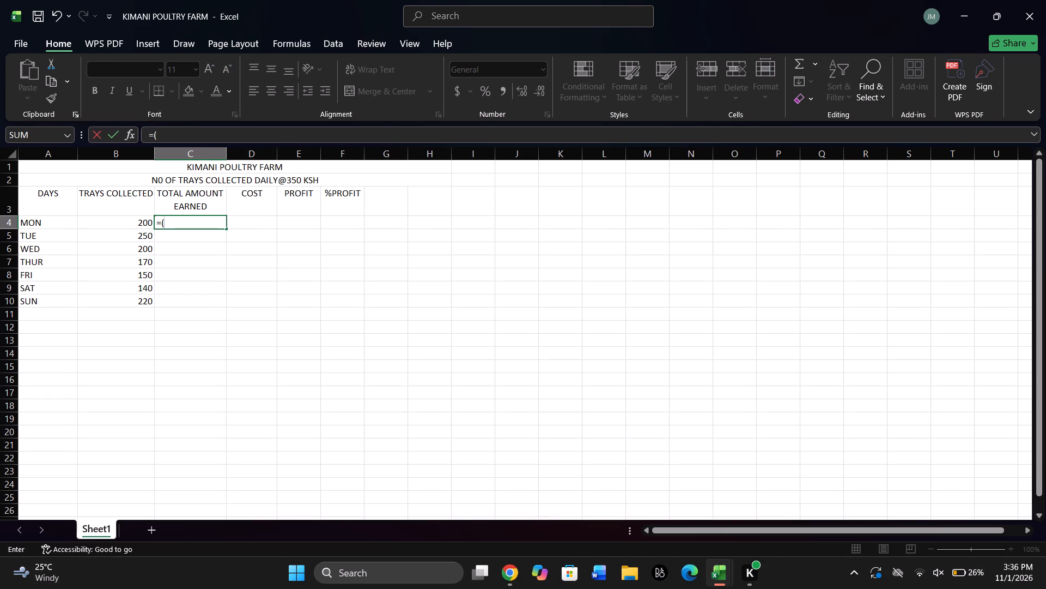
pyautogui.click(124, 223)
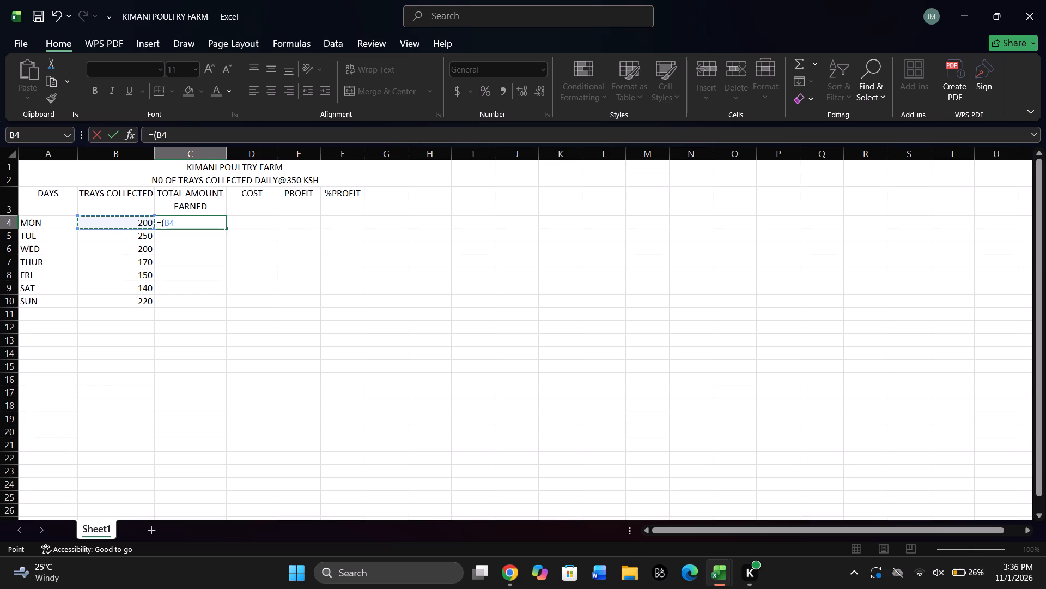
pyautogui.hotkey('shift', '*')
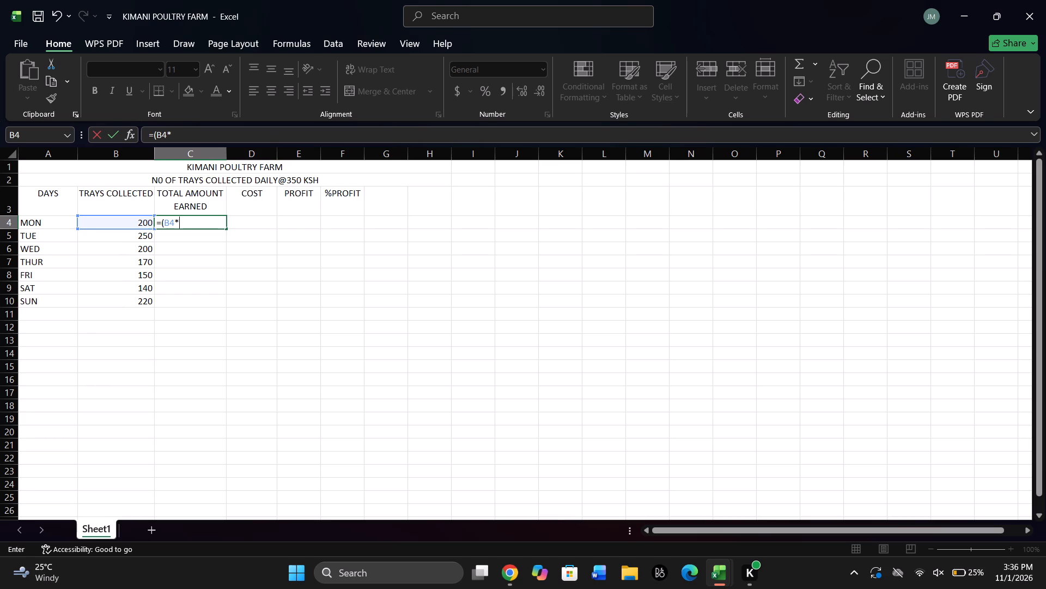
pyautogui.press('3')
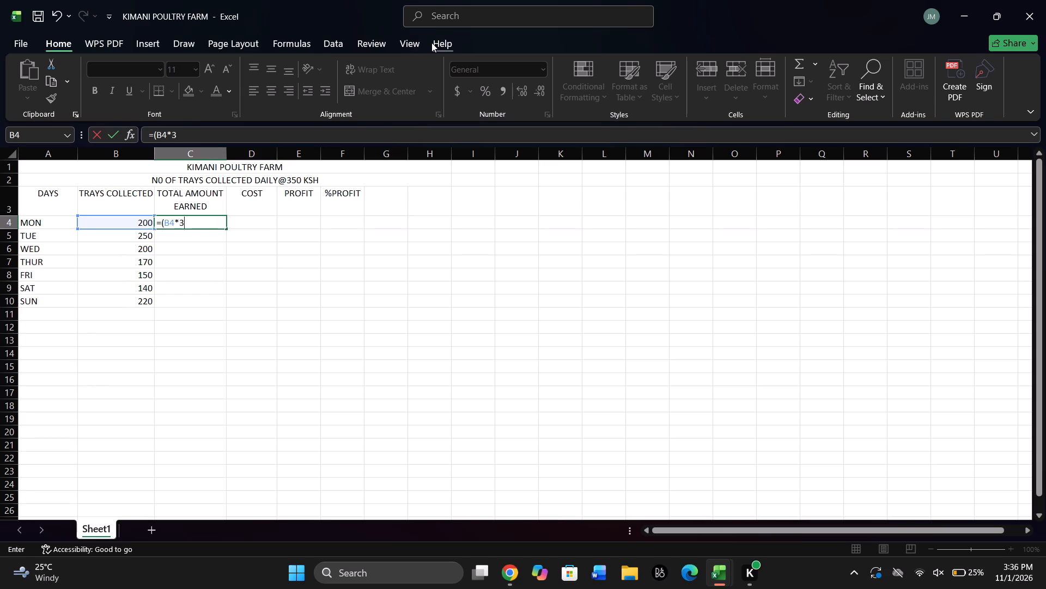
pyautogui.write('50')
pyautogui.click(431, 43)
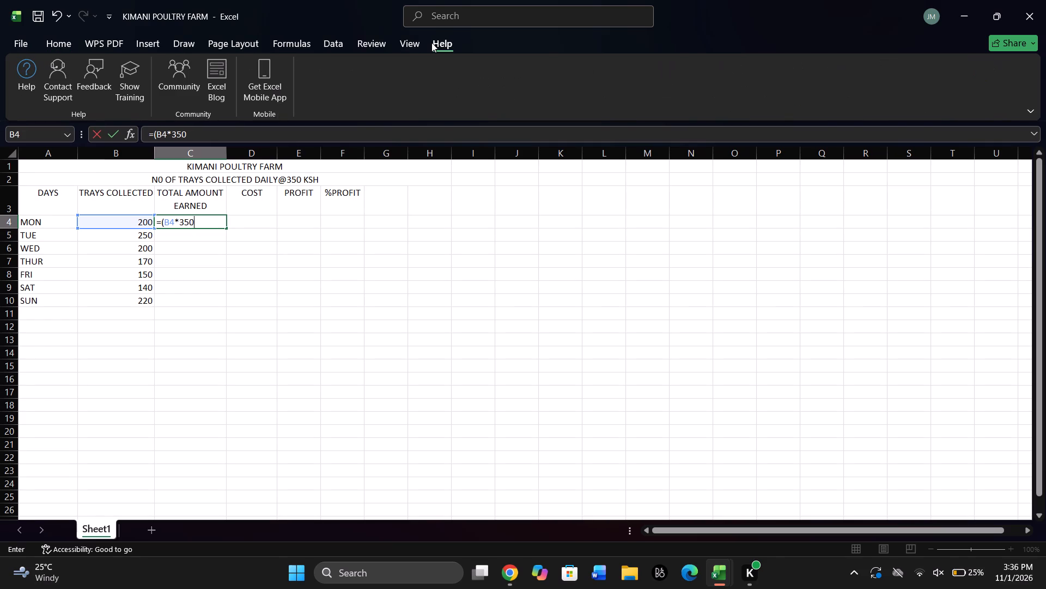
pyautogui.hotkey('shift', '(')
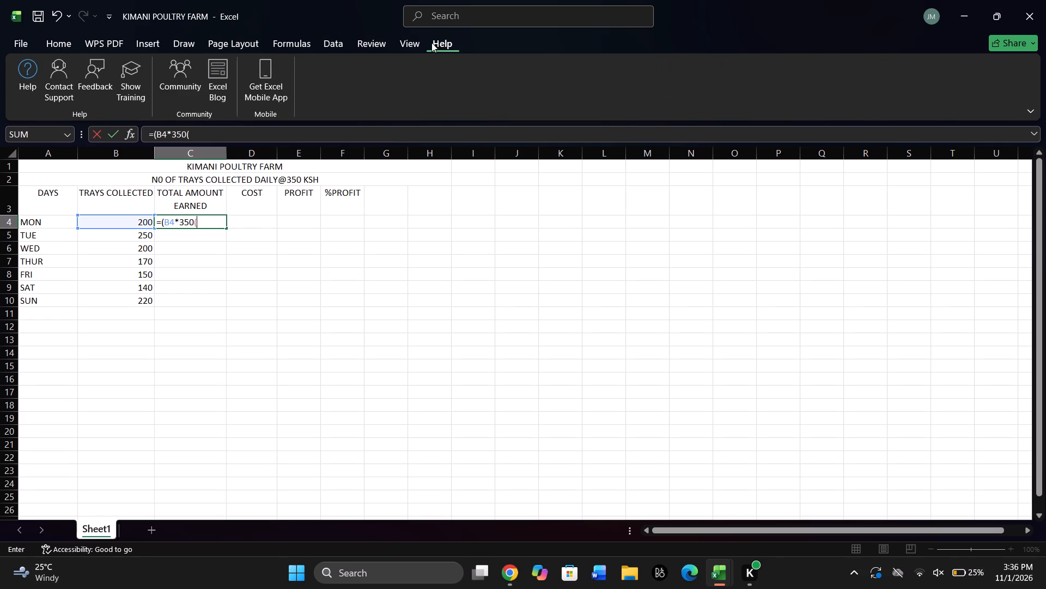
pyautogui.press('BackSpace')
pyautogui.hotkey('shift', ')')
pyautogui.press('Return')
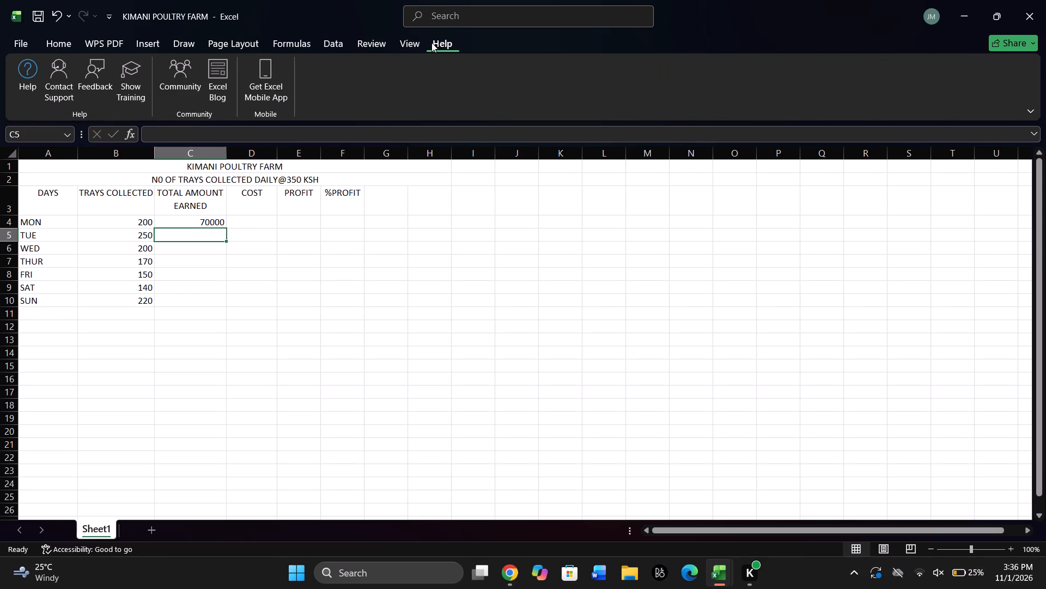
# Fill the total amount earned formula from C4 down through C10 for Tuesday to Sunday.
pyautogui.click(209, 221)
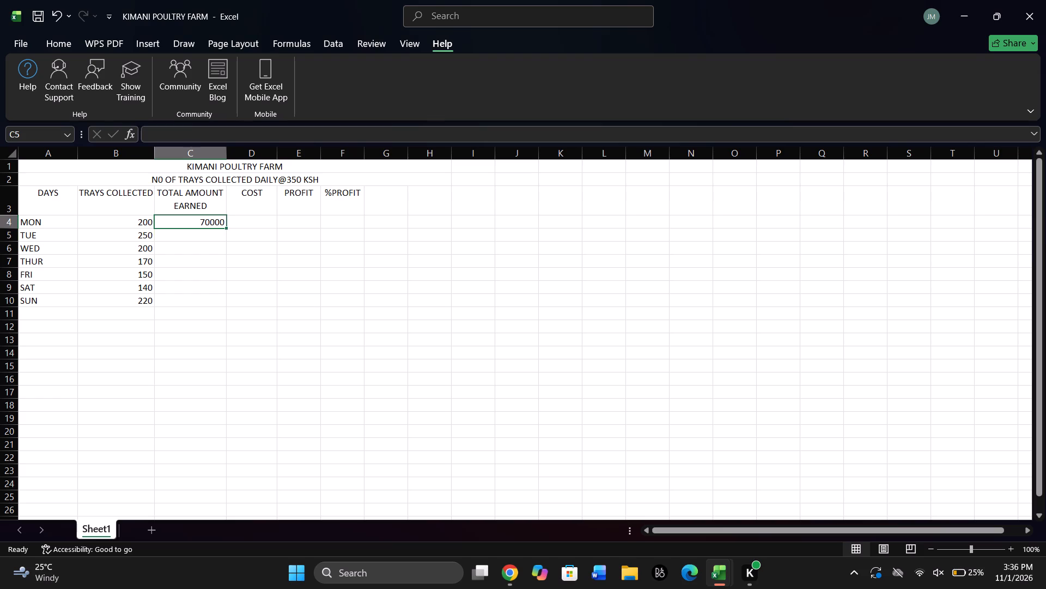
pyautogui.moveTo(227, 229); pyautogui.dragTo(228, 247)
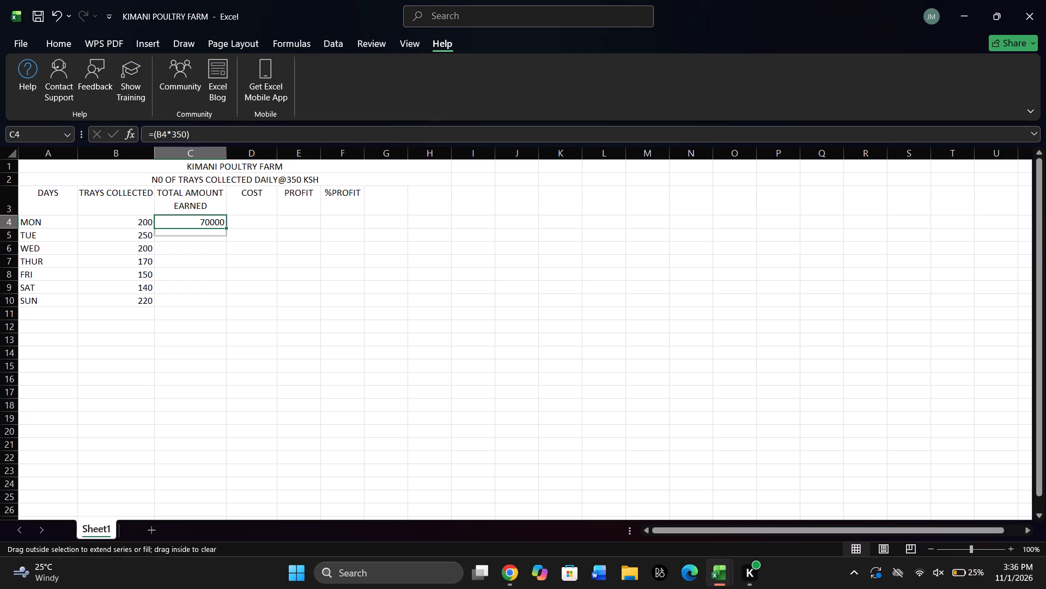
pyautogui.moveTo(228, 247); pyautogui.dragTo(233, 309)
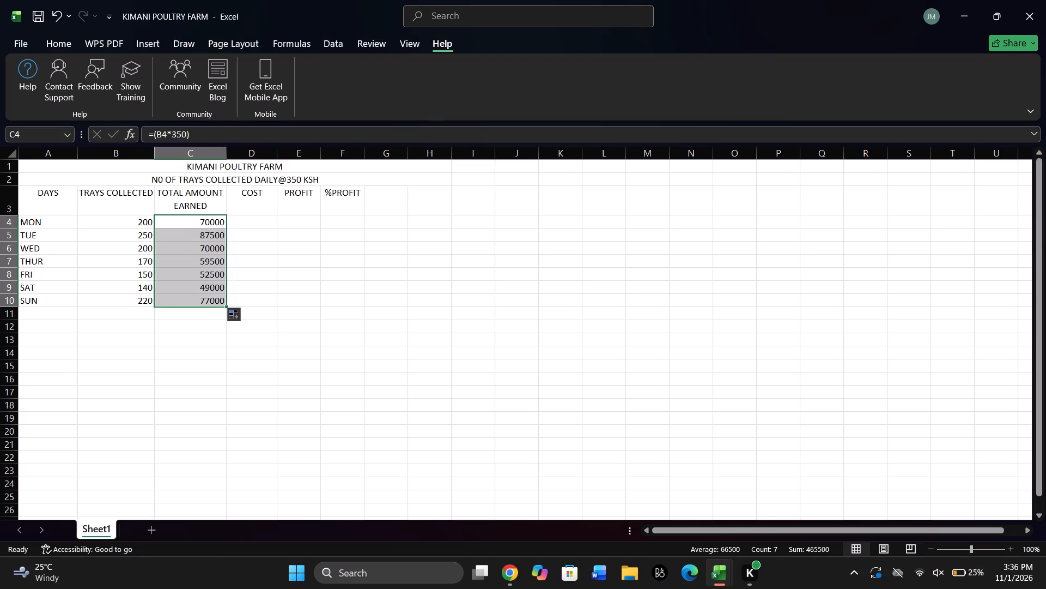
# Enter a cost of 100000 in D4 and fill it down through D10 for every day.
pyautogui.click(260, 218)
pyautogui.doubleClick(260, 218)
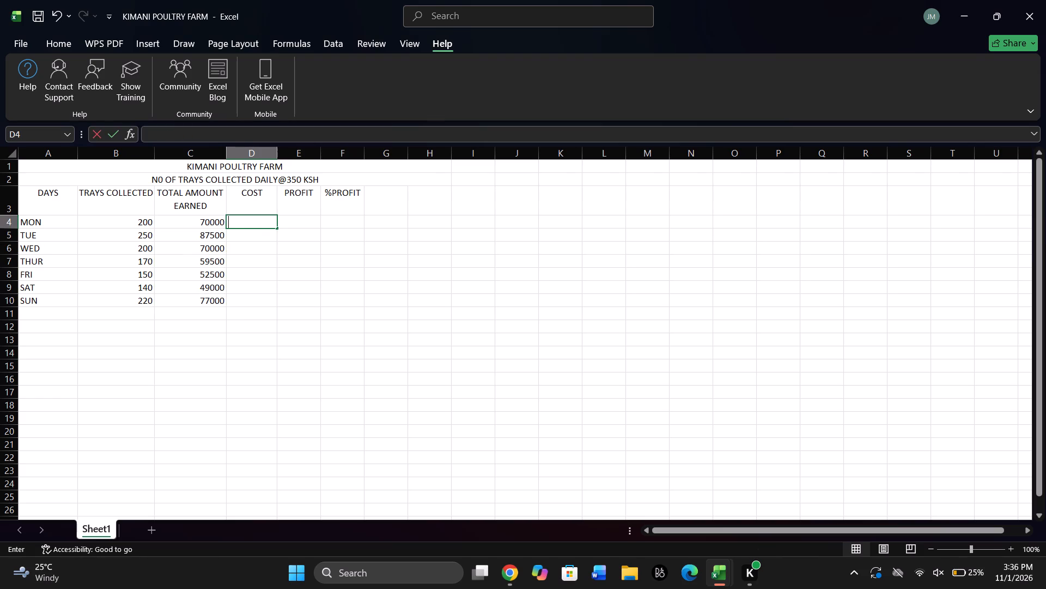
pyautogui.press('1')
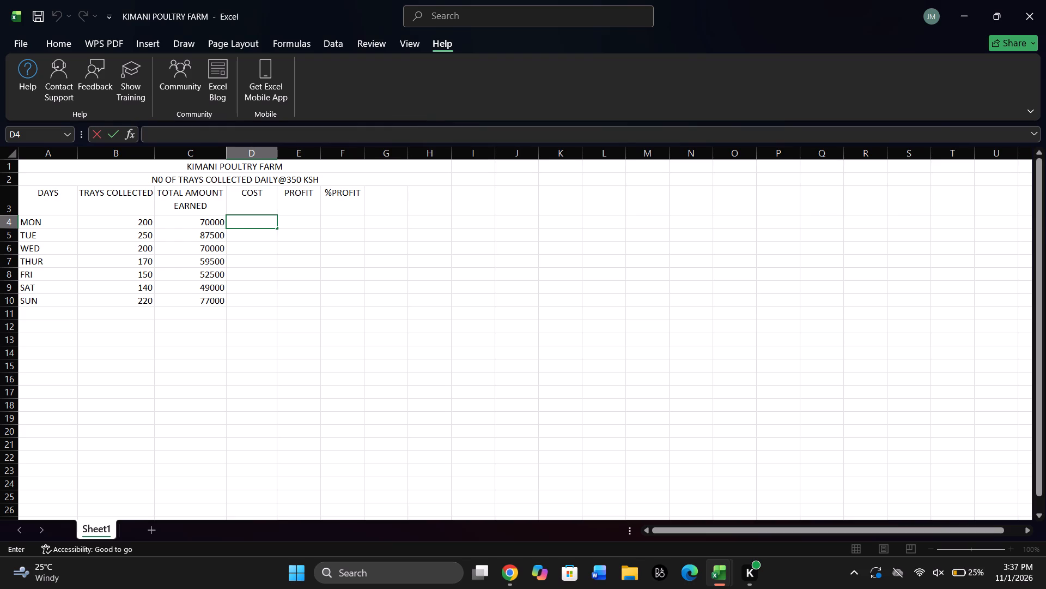
pyautogui.press('0')
pyautogui.write('00')
pyautogui.press('0')
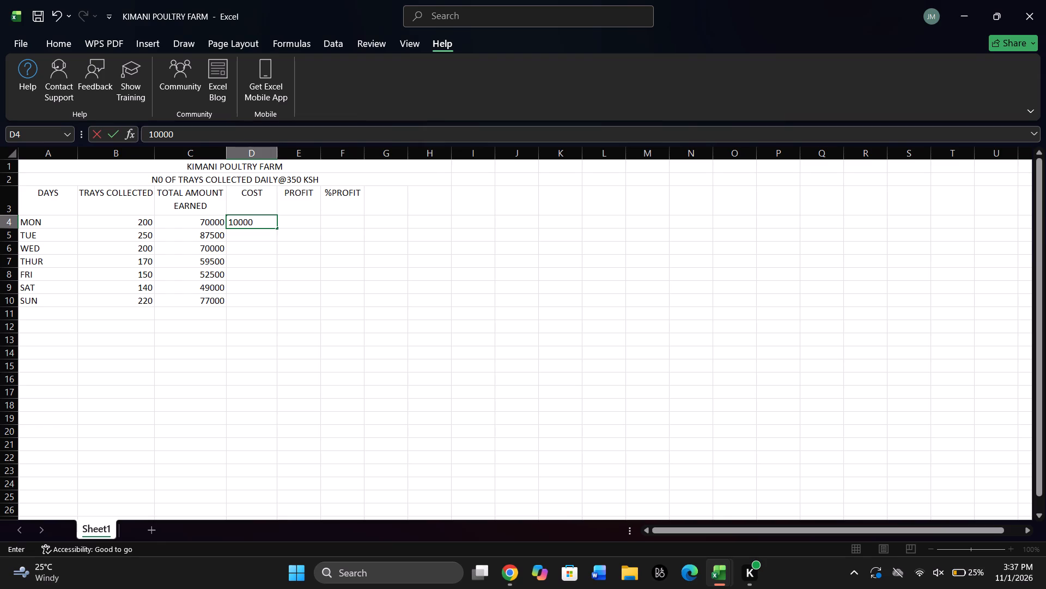
pyautogui.press('0')
pyautogui.moveTo(277, 229); pyautogui.dragTo(282, 296)
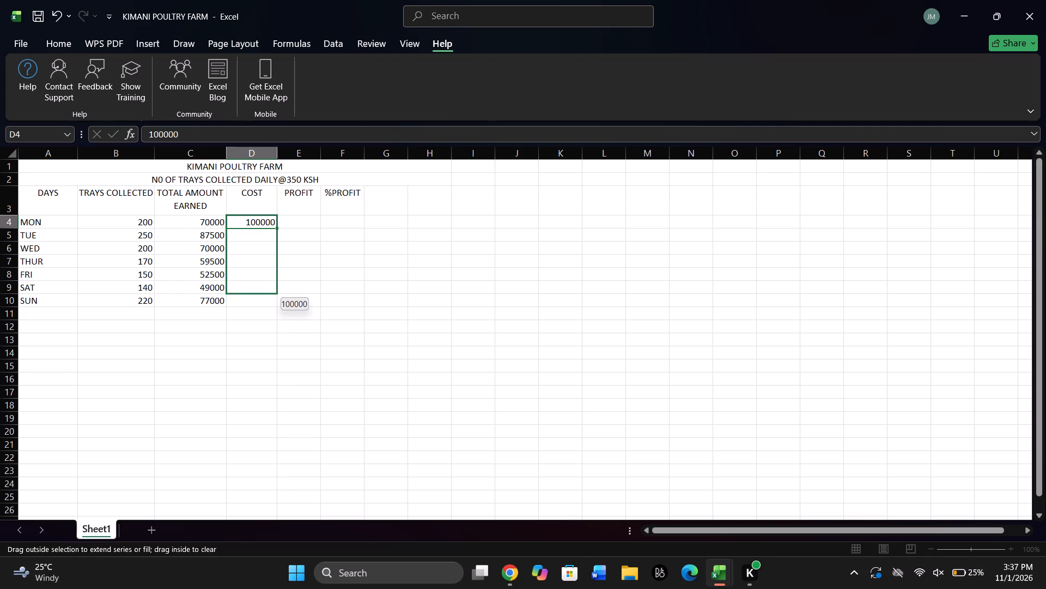
pyautogui.moveTo(282, 296); pyautogui.dragTo(285, 310)
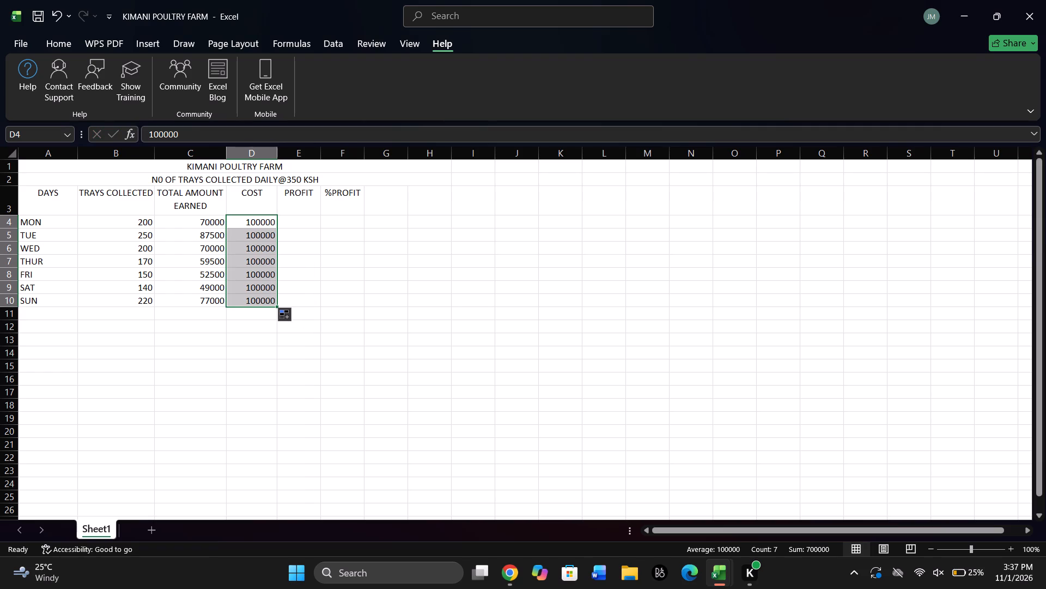
# Enter the formula =(D4-C4) in cell E4 to calculate Monday's profit.
pyautogui.click(296, 217)
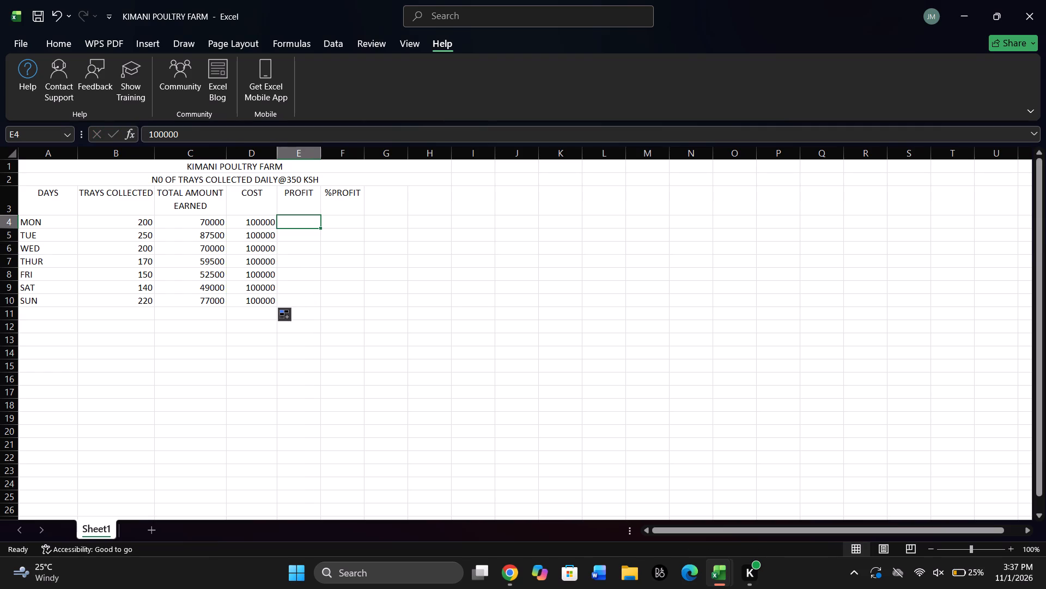
pyautogui.click(270, 220)
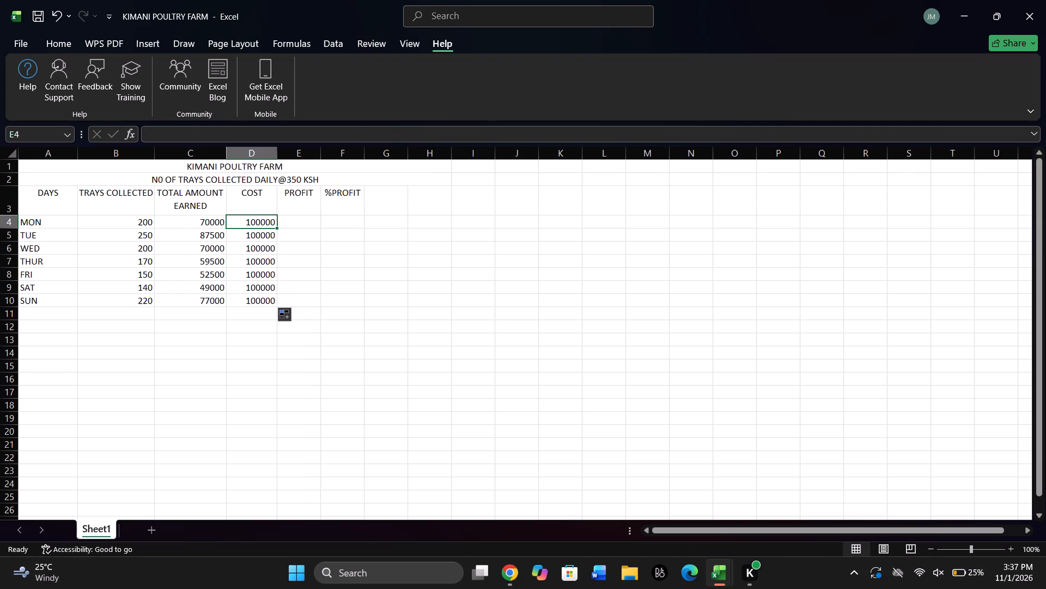
pyautogui.click(294, 215)
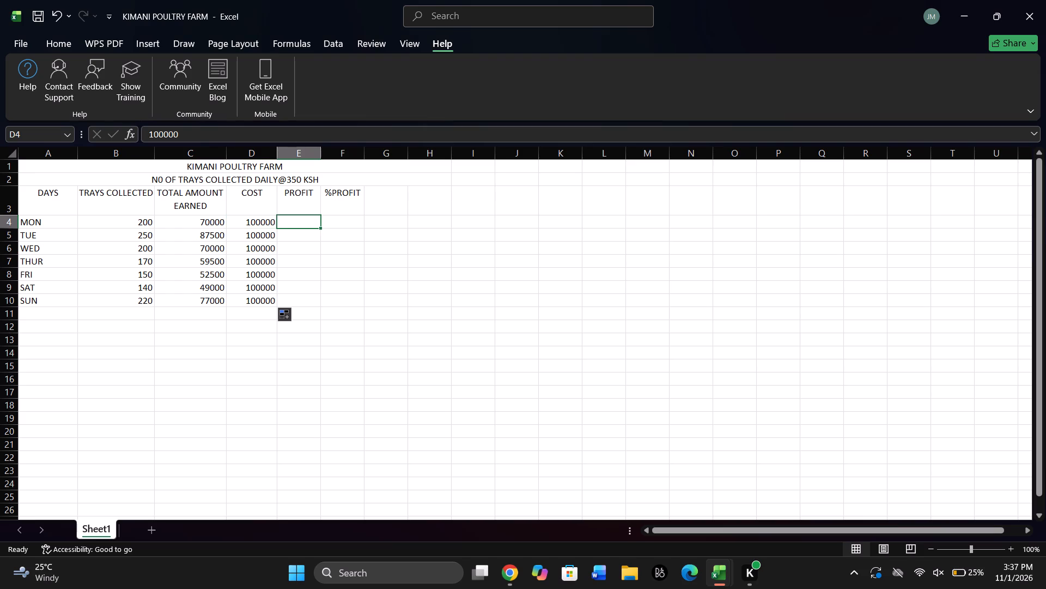
pyautogui.press('=')
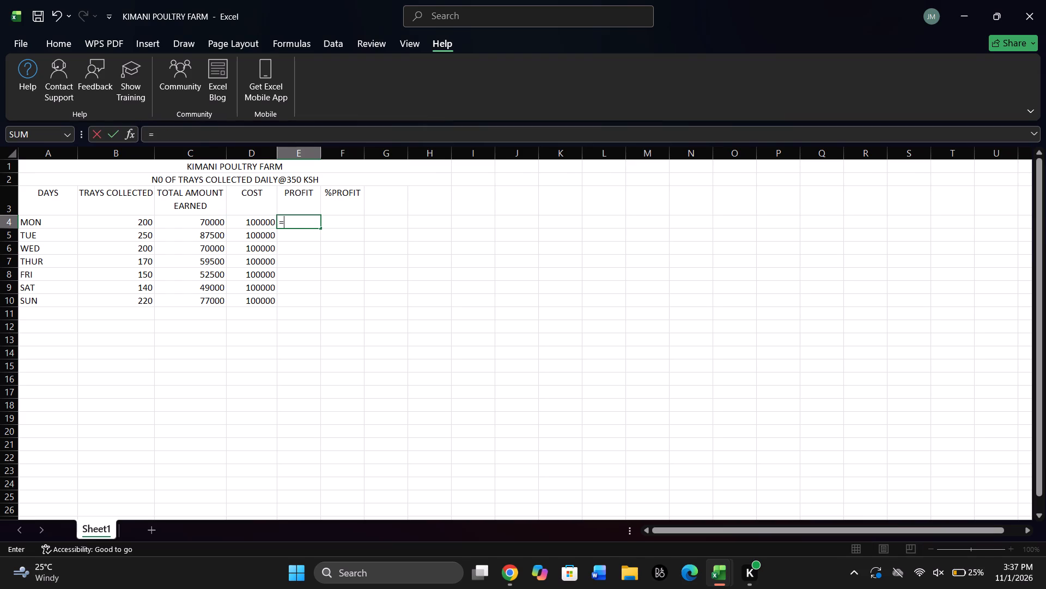
pyautogui.hotkey('shift', '(')
pyautogui.click(260, 223)
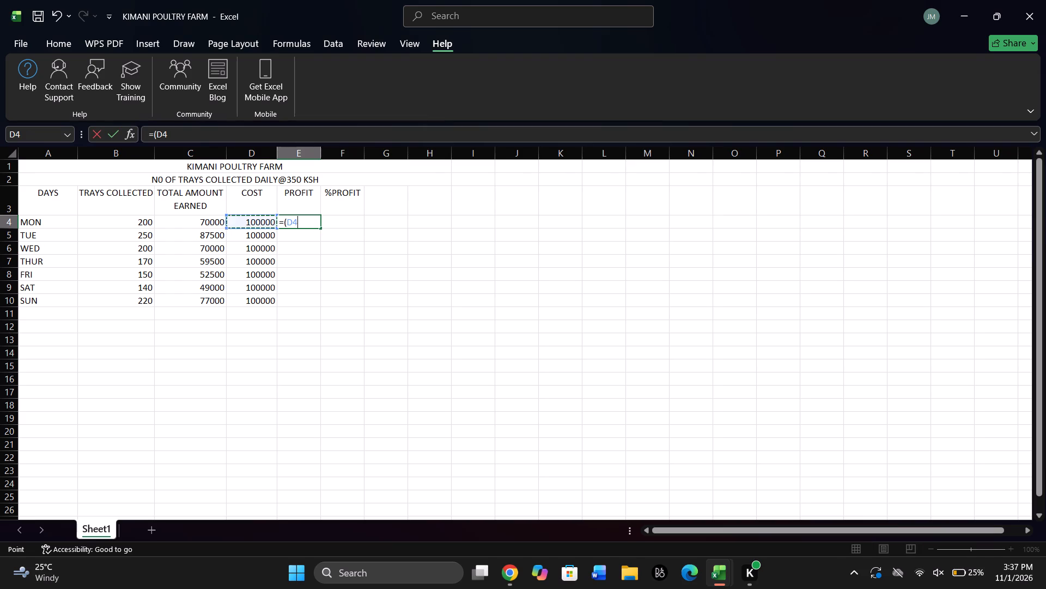
pyautogui.press('-')
pyautogui.click(213, 223)
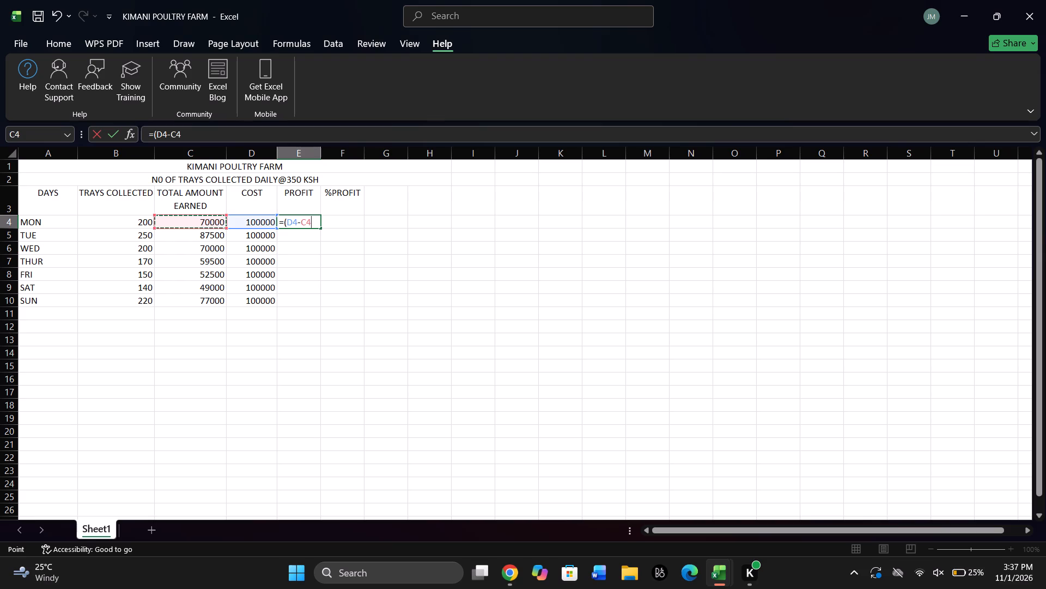
pyautogui.hotkey('shift', ')')
pyautogui.press('Return')
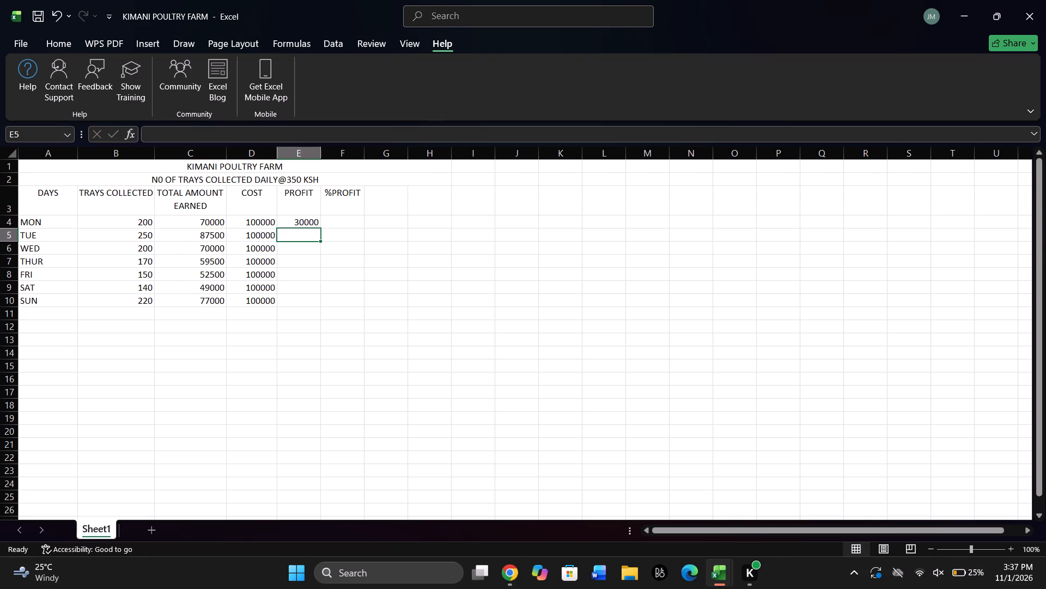
# Fill the profit formula from E4 down through E10 for the remaining days.
pyautogui.click(301, 220)
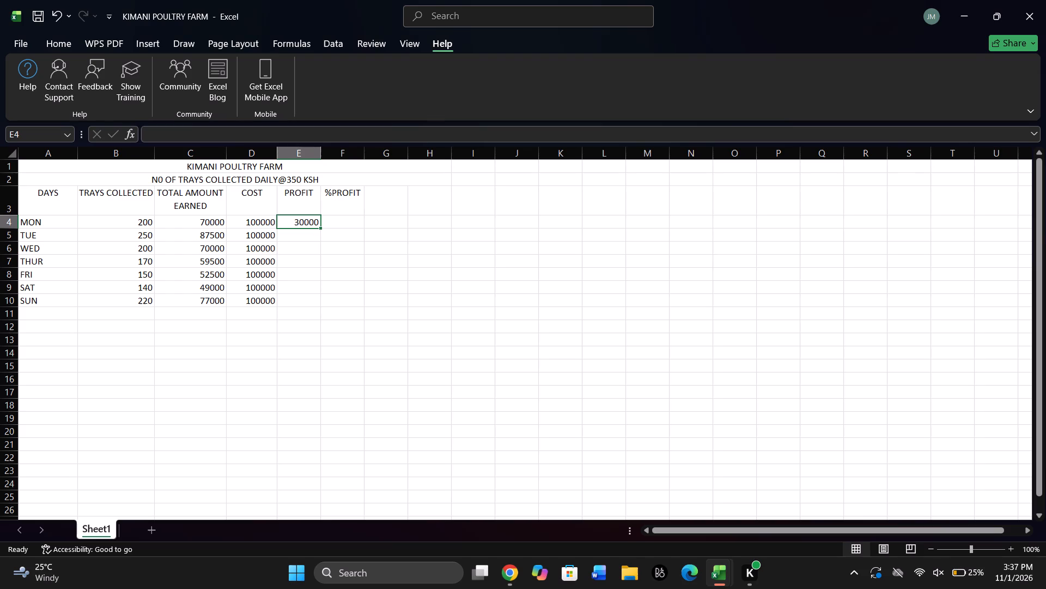
pyautogui.moveTo(321, 227); pyautogui.dragTo(320, 304)
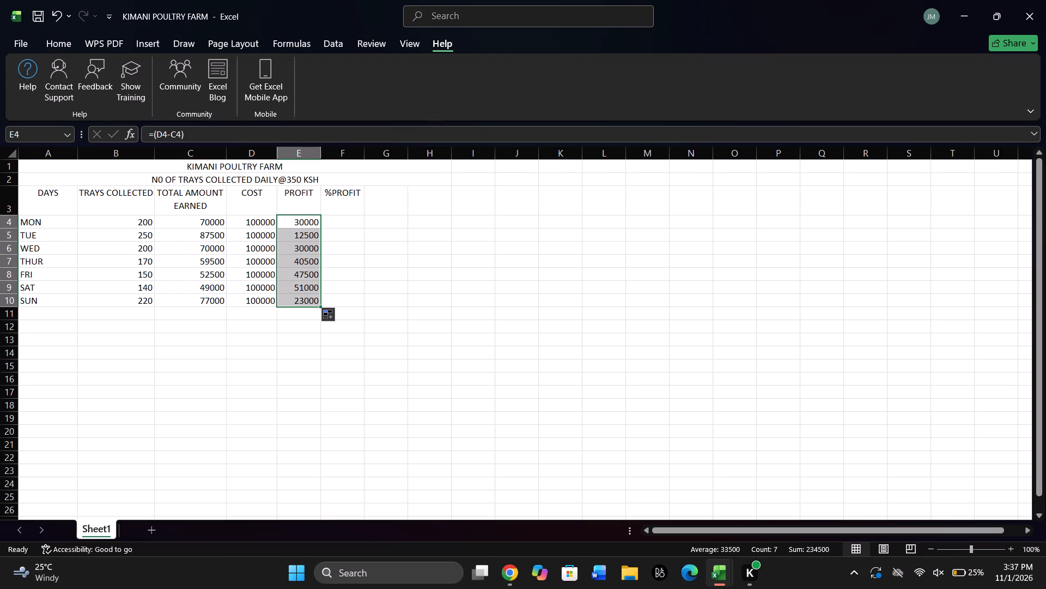
# Enter the formula =(E4/D4*100) in cell F4 to calculate Monday's %PROFIT.
pyautogui.click(347, 220)
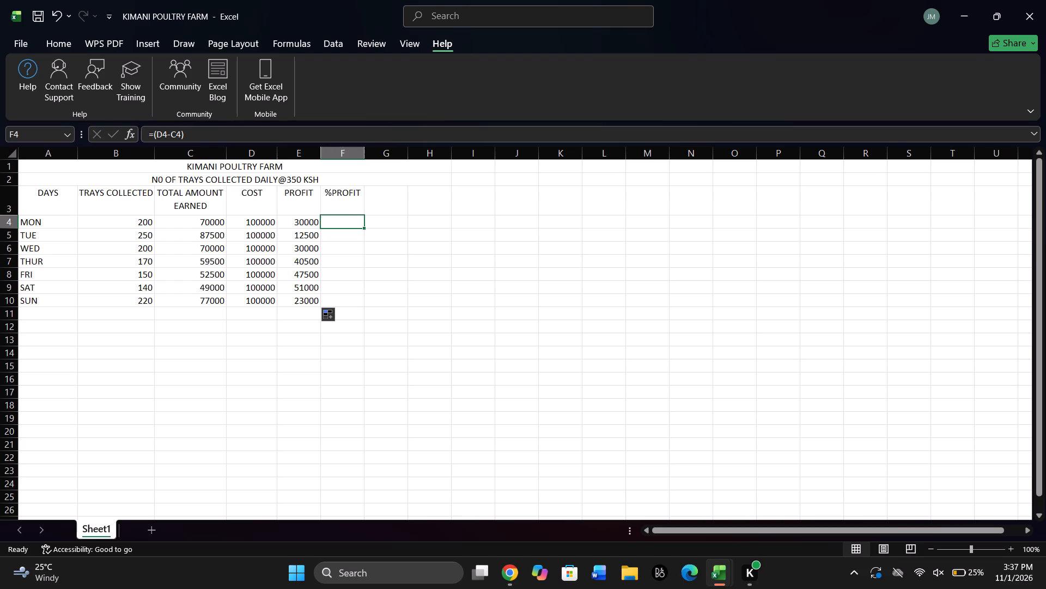
pyautogui.doubleClick(347, 220)
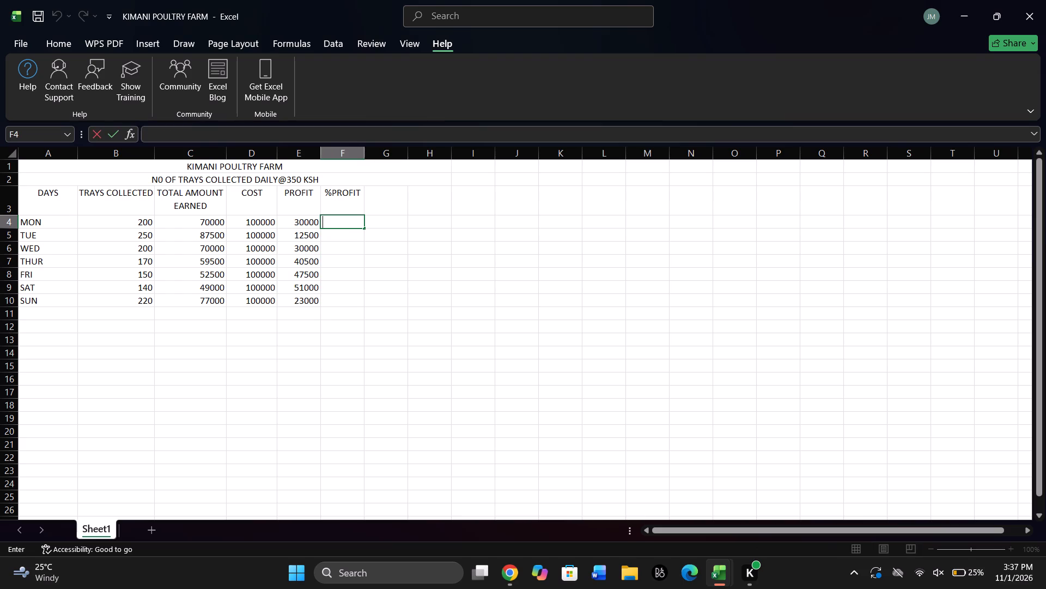
pyautogui.press('=')
pyautogui.hotkey('shift', '(')
pyautogui.click(301, 224)
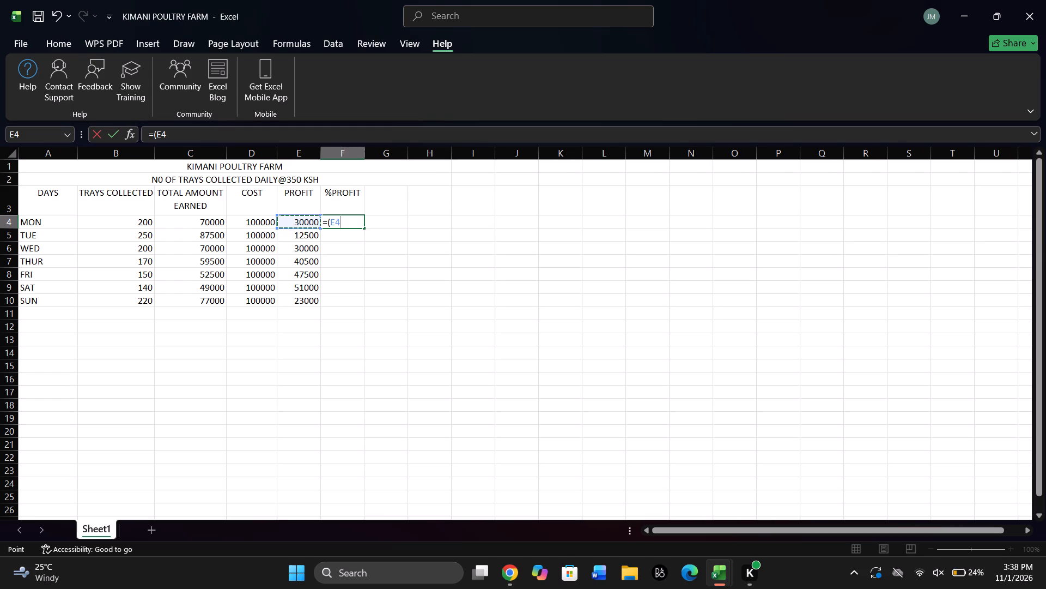
pyautogui.press('/')
pyautogui.click(257, 222)
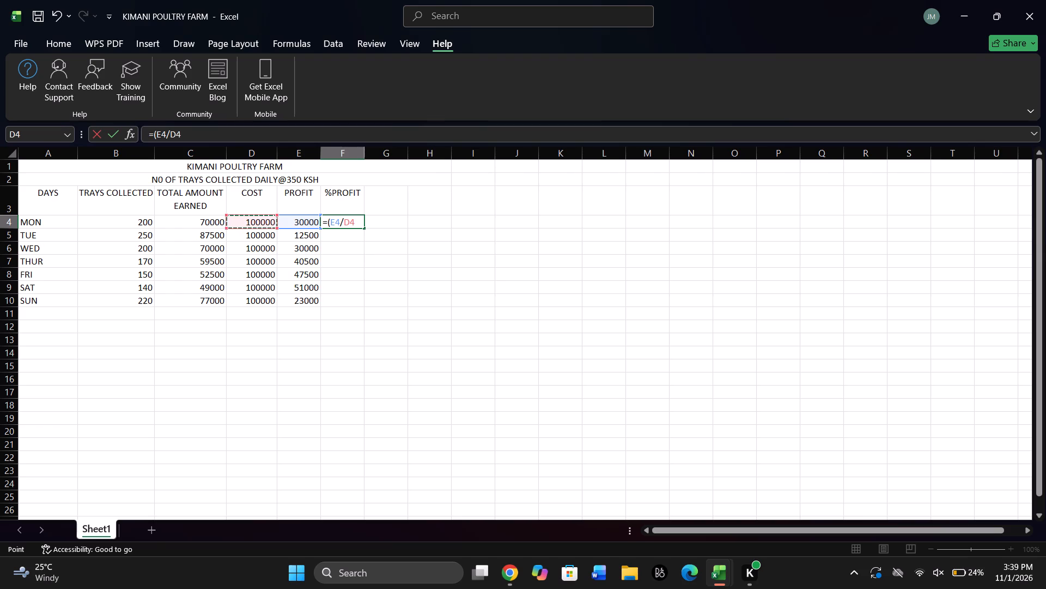
pyautogui.write('*100')
pyautogui.hotkey('shift', ')')
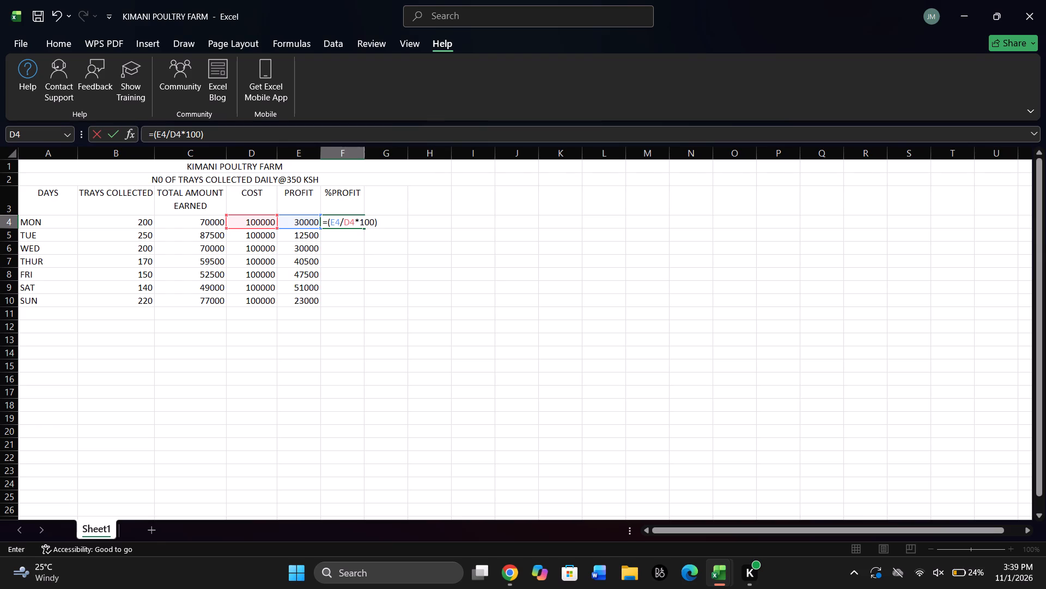
pyautogui.press('Return')
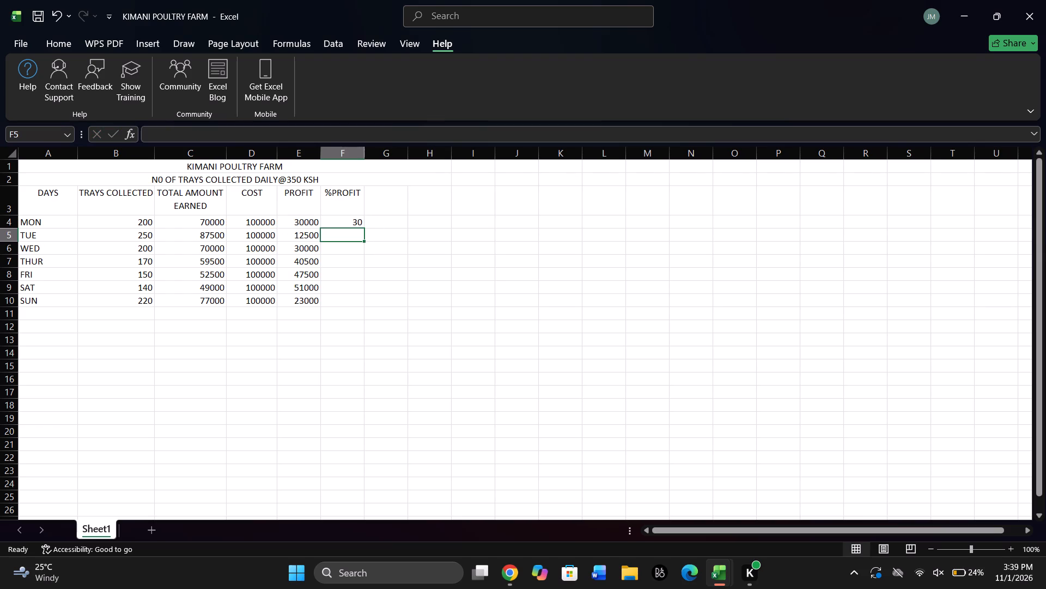
# Fill the %PROFIT formula from F4 down through F10 for the remaining days.
pyautogui.click(346, 221)
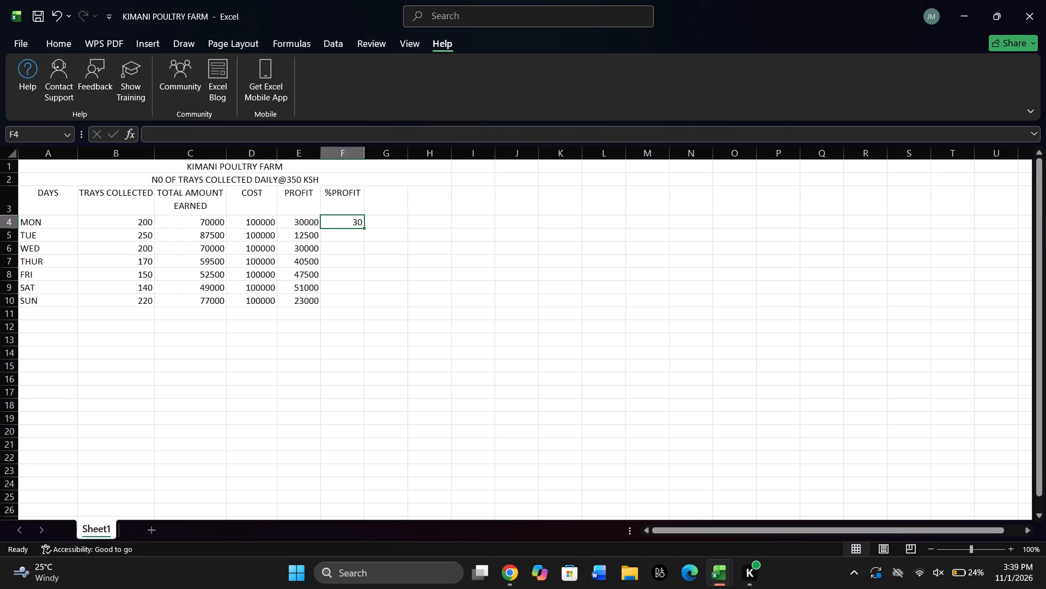
pyautogui.moveTo(364, 228); pyautogui.dragTo(367, 301)
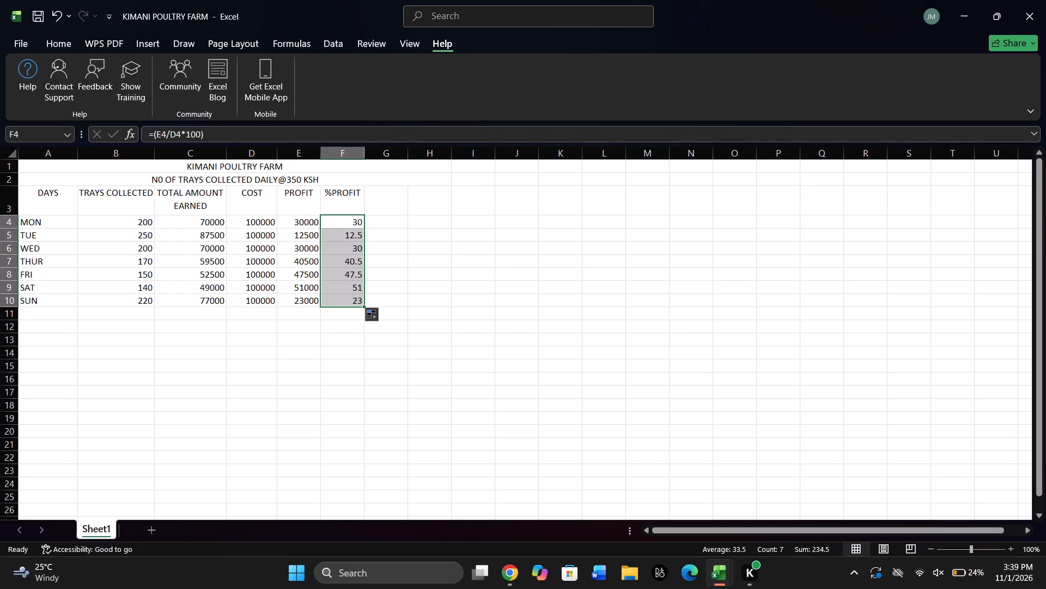
# Unmerge the tray subtitle in row 2 and the KIMANI POULTRY FARM title in row 1.
pyautogui.click(398, 206)
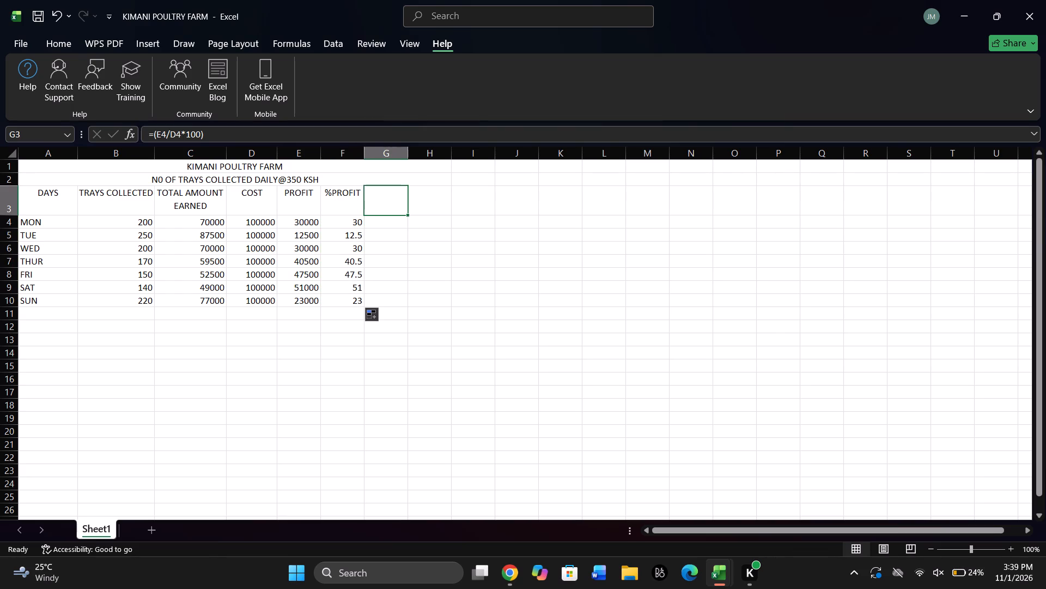
pyautogui.click(345, 167)
pyautogui.click(340, 181)
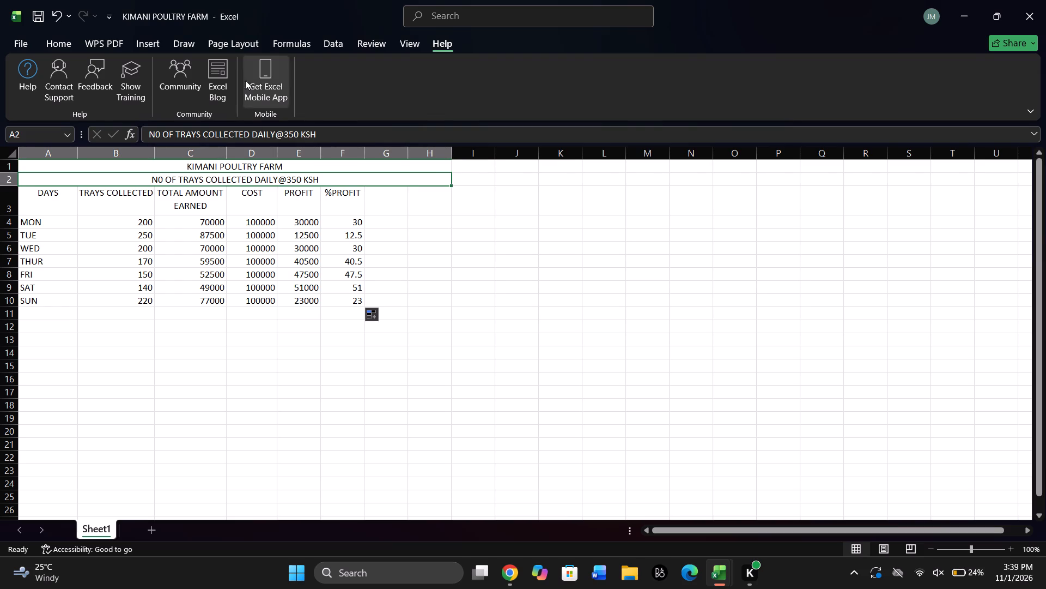
pyautogui.click(66, 41)
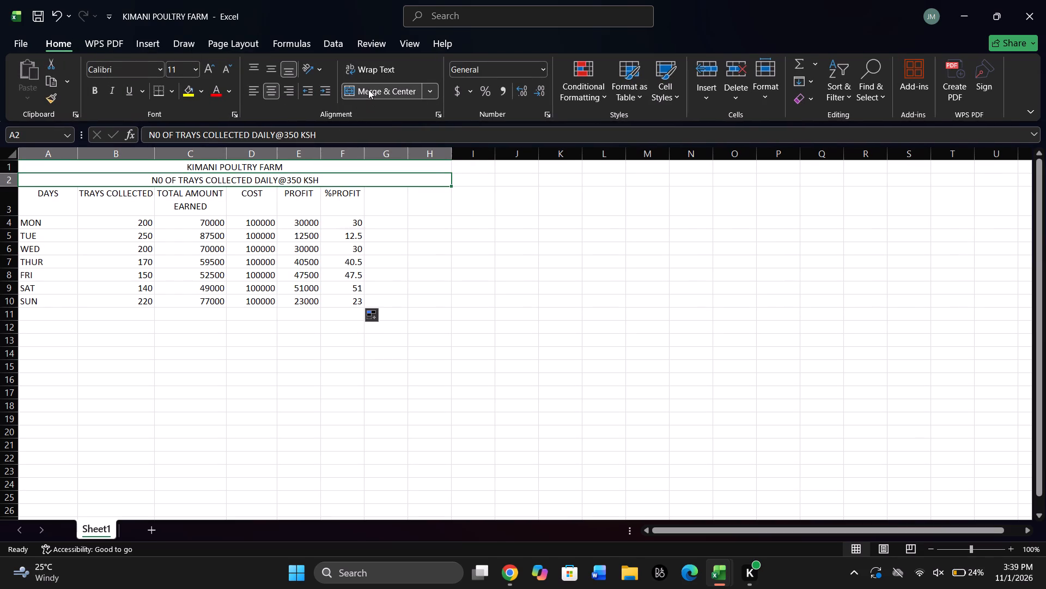
pyautogui.click(368, 89)
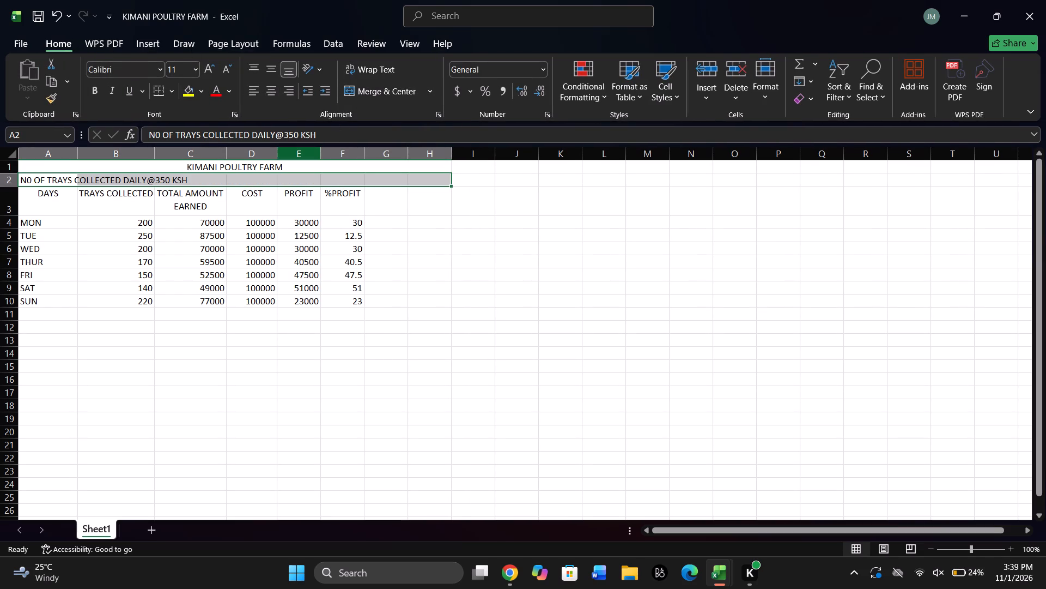
pyautogui.click(284, 166)
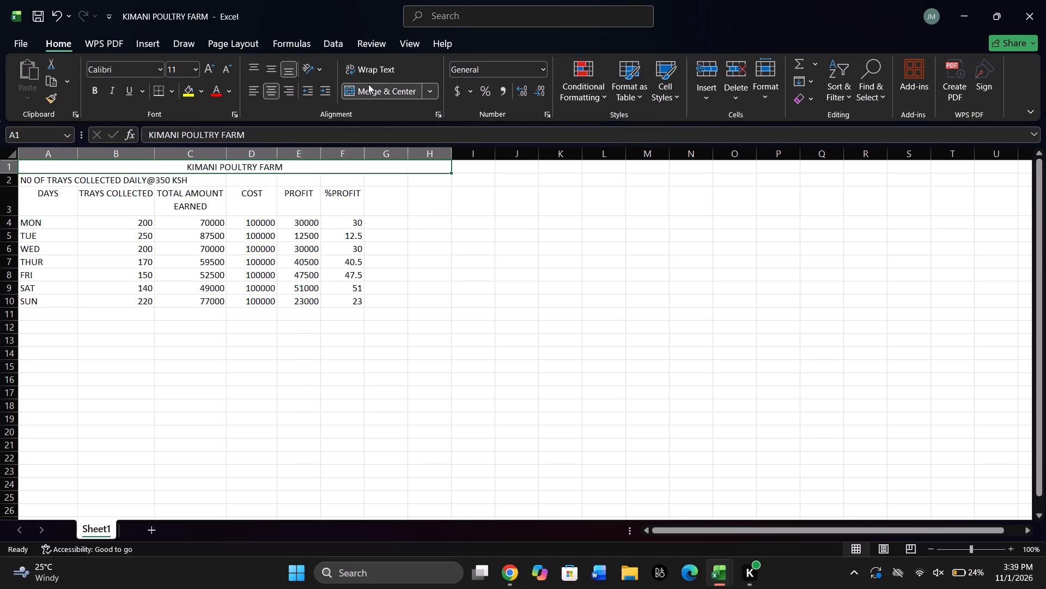
pyautogui.click(368, 84)
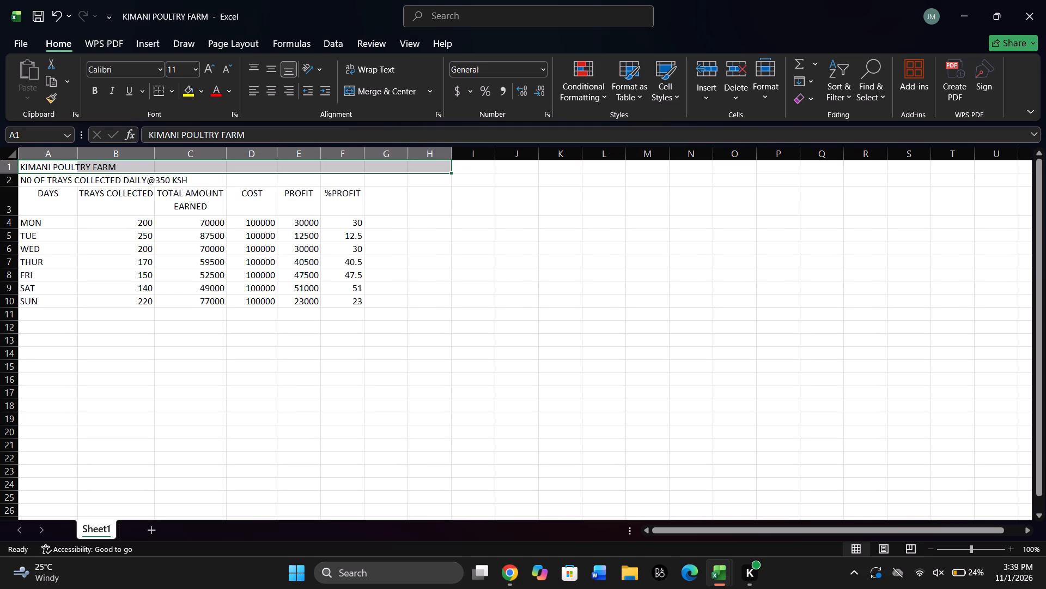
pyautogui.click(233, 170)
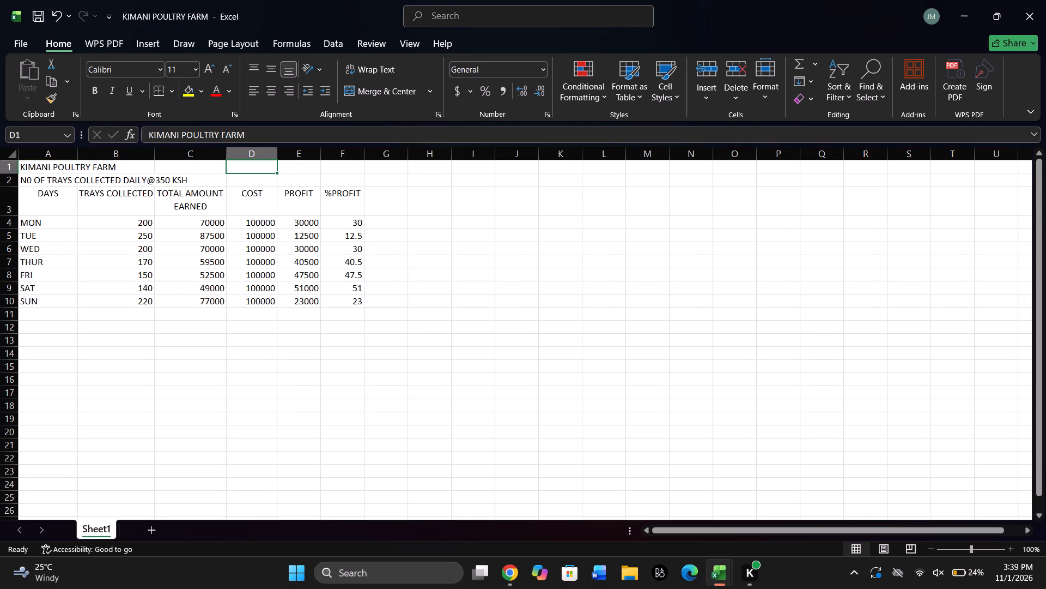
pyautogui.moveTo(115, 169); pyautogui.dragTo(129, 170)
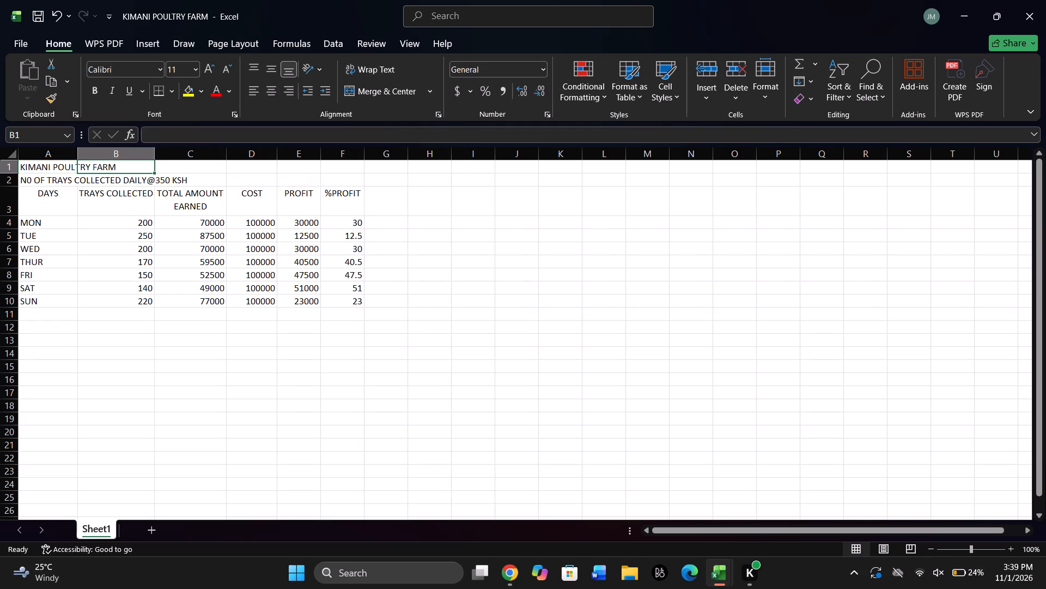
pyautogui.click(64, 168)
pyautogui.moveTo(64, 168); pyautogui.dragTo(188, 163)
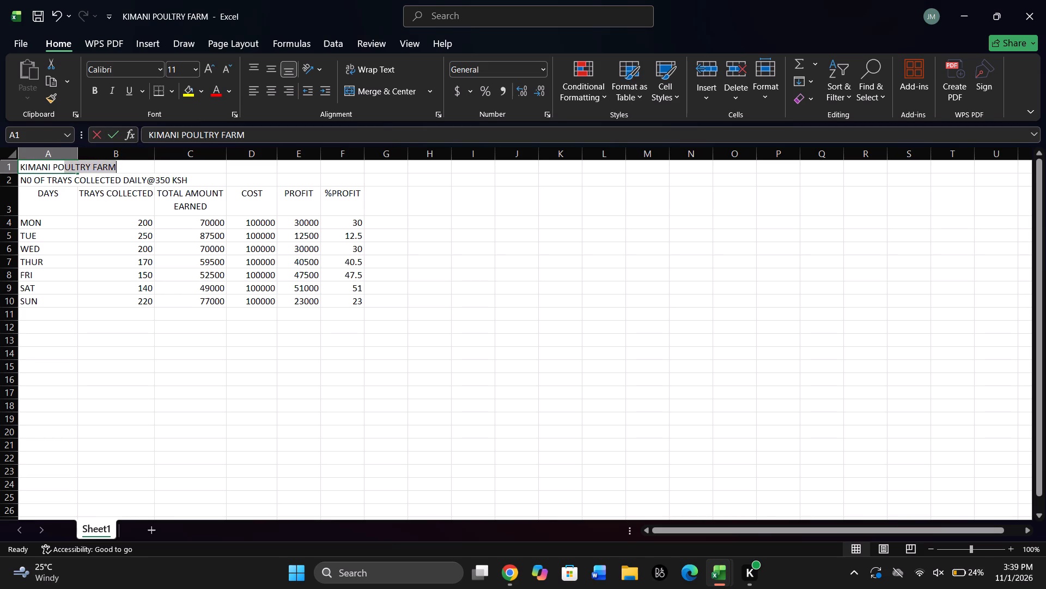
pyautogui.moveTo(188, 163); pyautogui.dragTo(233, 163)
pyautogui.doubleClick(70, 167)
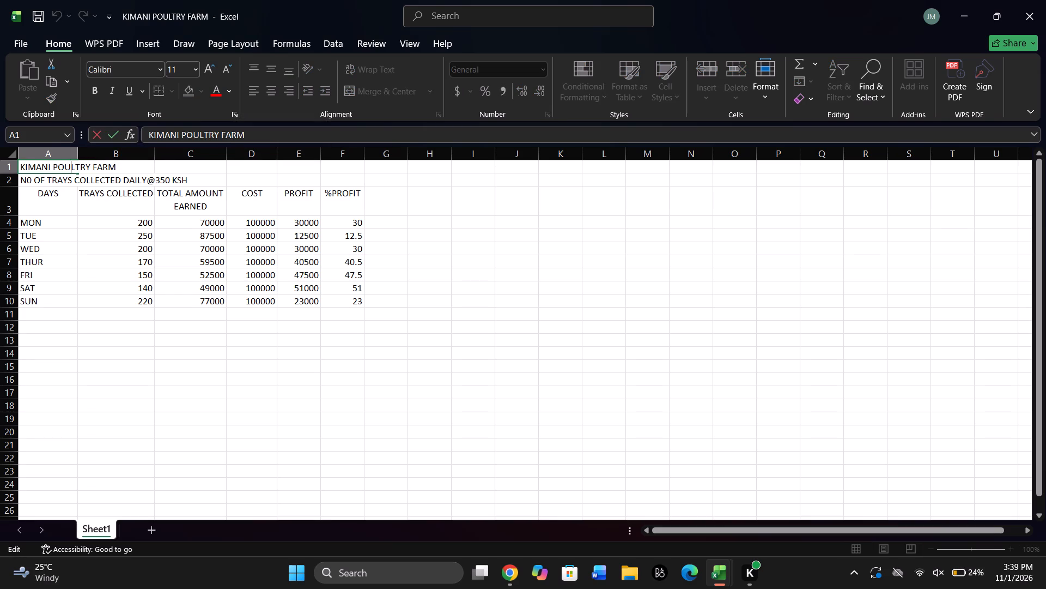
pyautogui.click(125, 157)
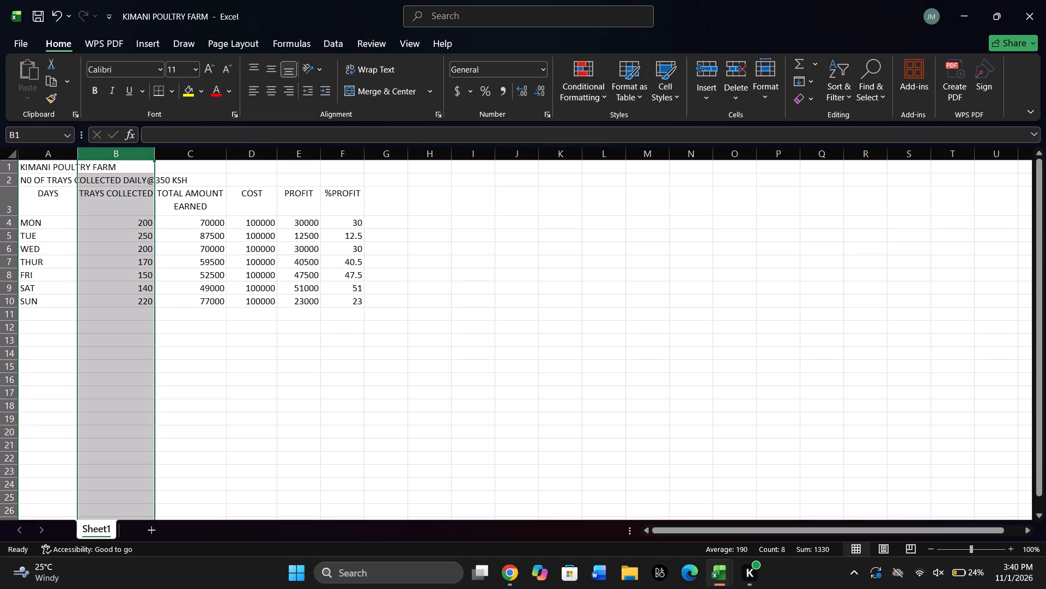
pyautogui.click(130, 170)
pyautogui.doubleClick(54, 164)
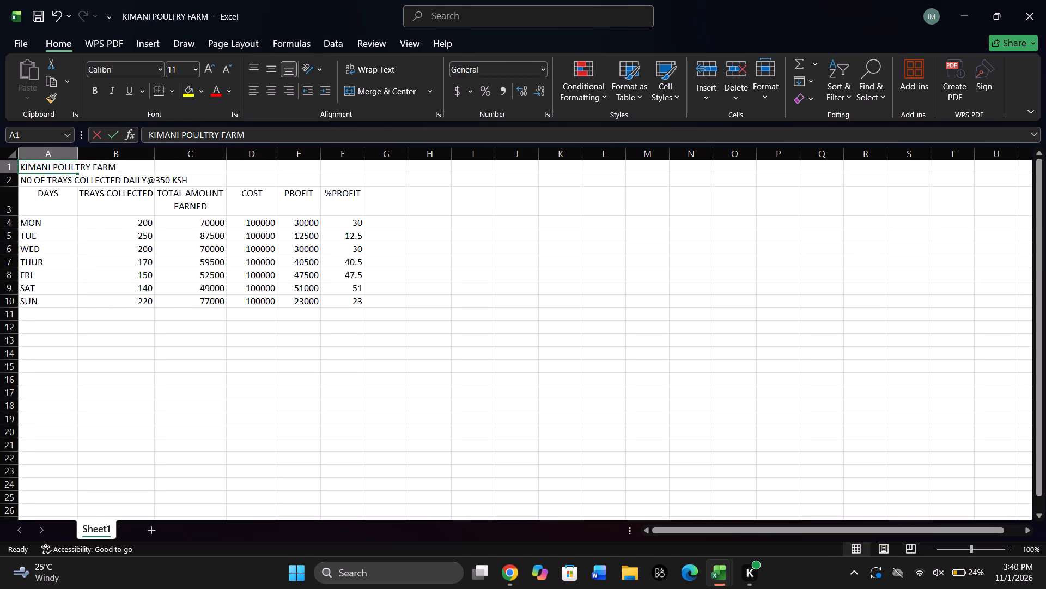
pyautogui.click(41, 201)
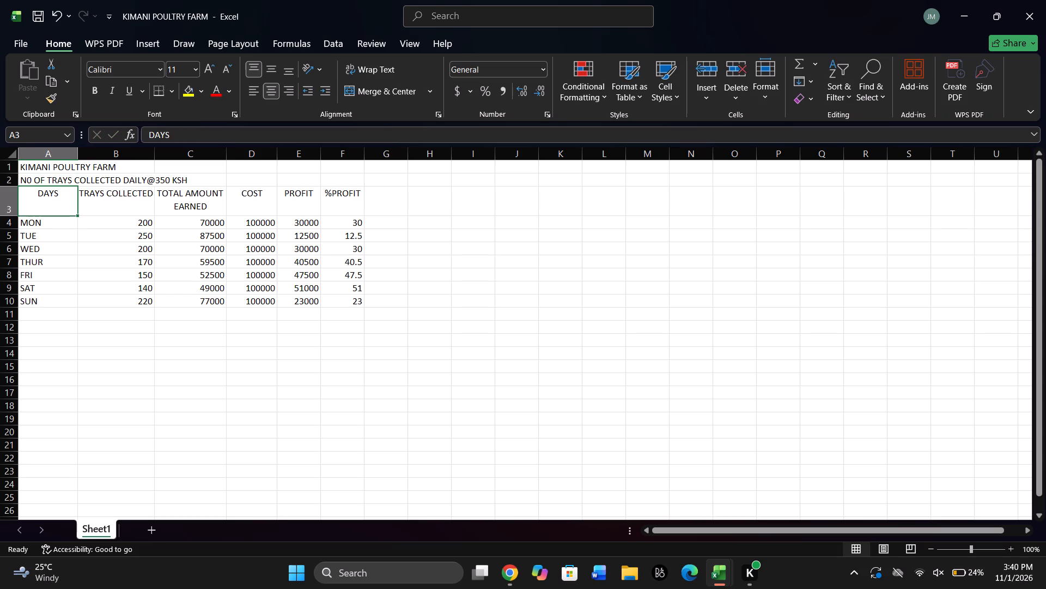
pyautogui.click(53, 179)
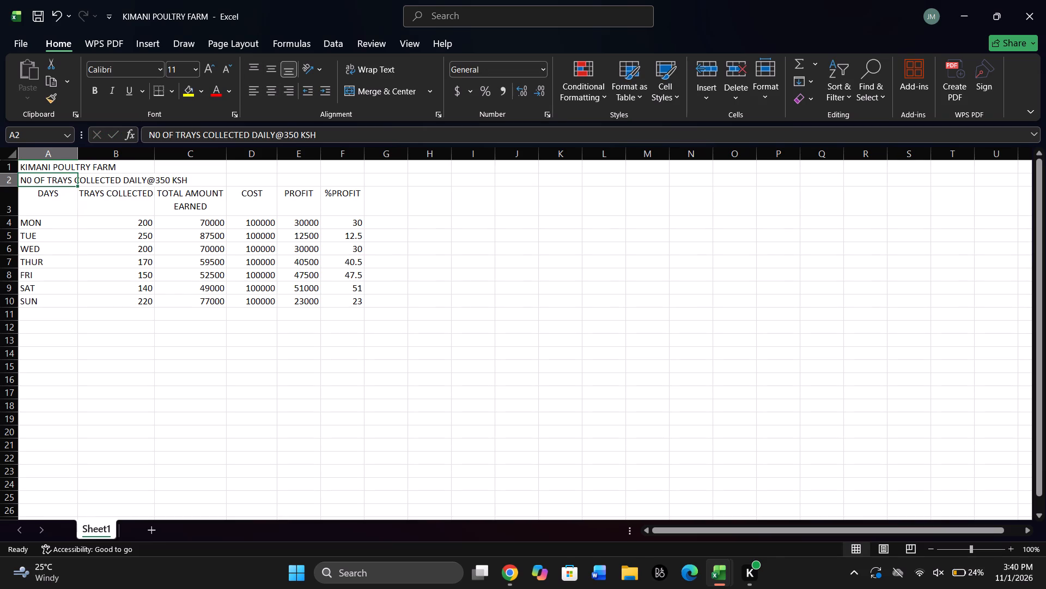
# Merge and center the KIMANI POULTRY FARM title across A1:F1.
pyautogui.click(56, 170)
pyautogui.moveTo(55, 164); pyautogui.dragTo(60, 165)
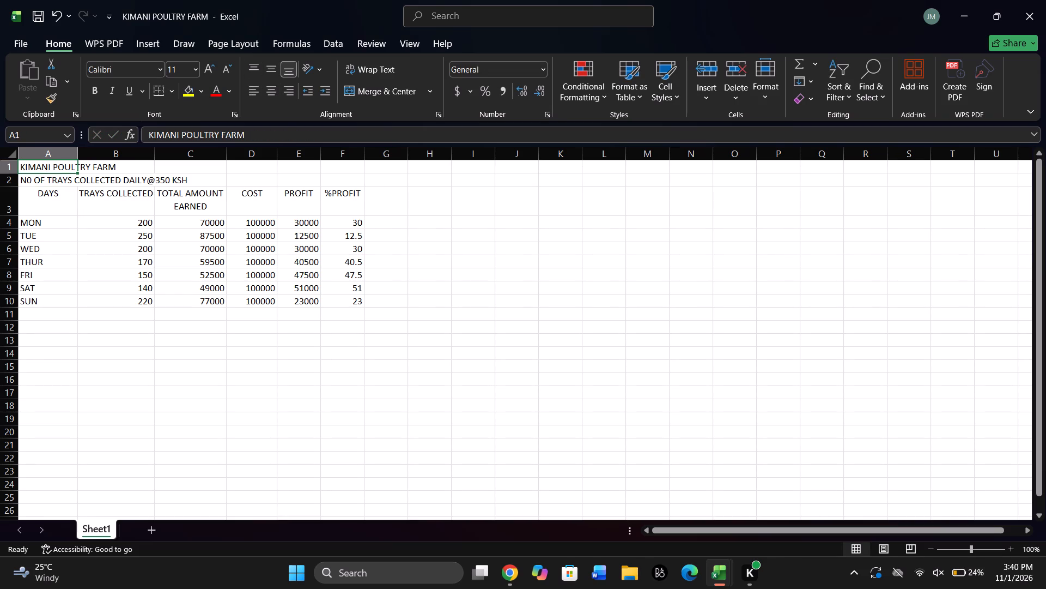
pyautogui.moveTo(60, 165); pyautogui.dragTo(301, 173)
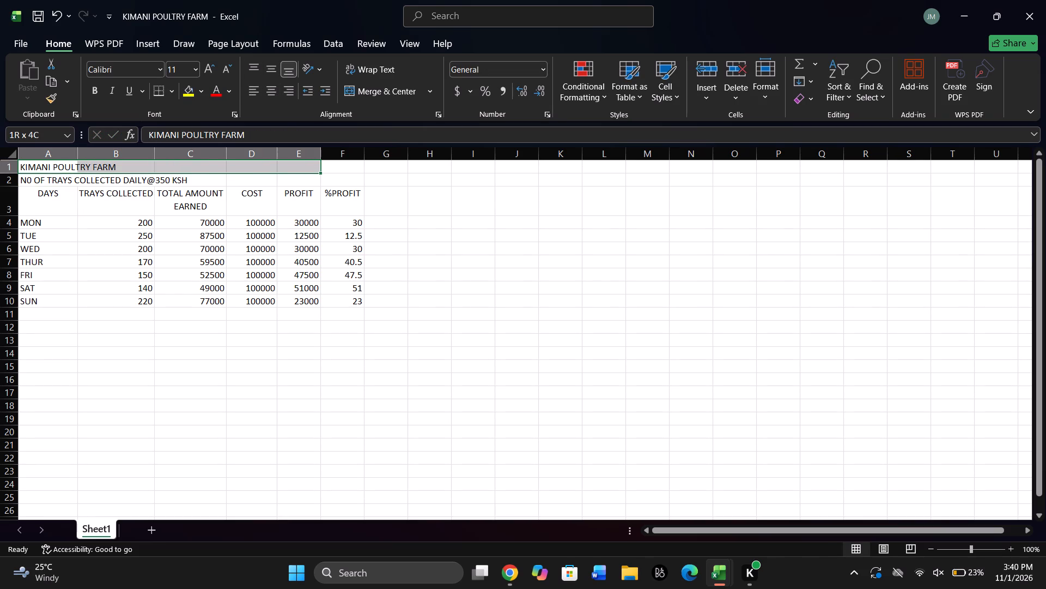
pyautogui.moveTo(301, 173); pyautogui.dragTo(330, 172)
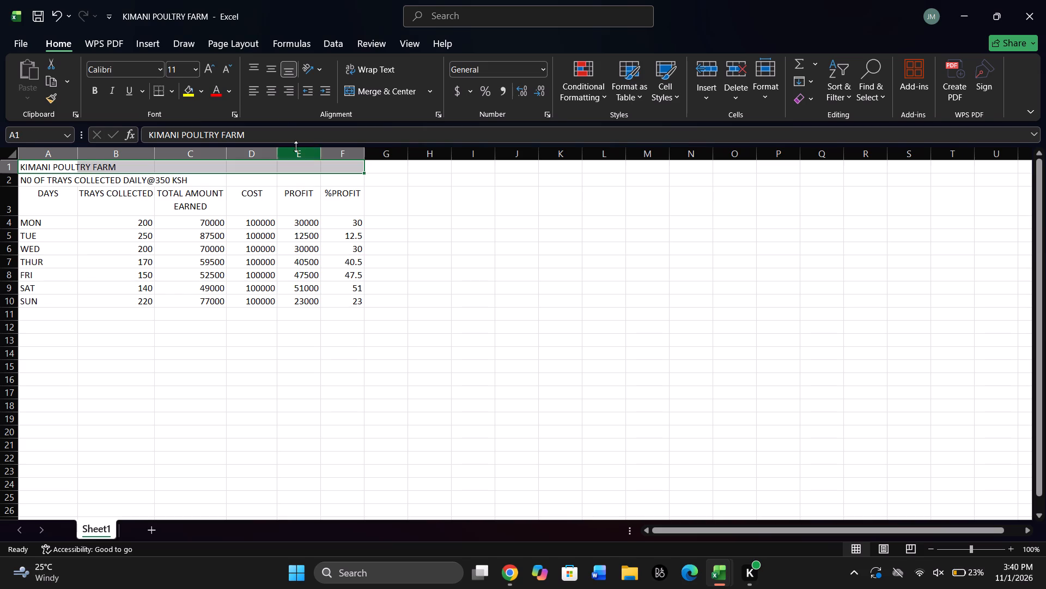
pyautogui.click(352, 93)
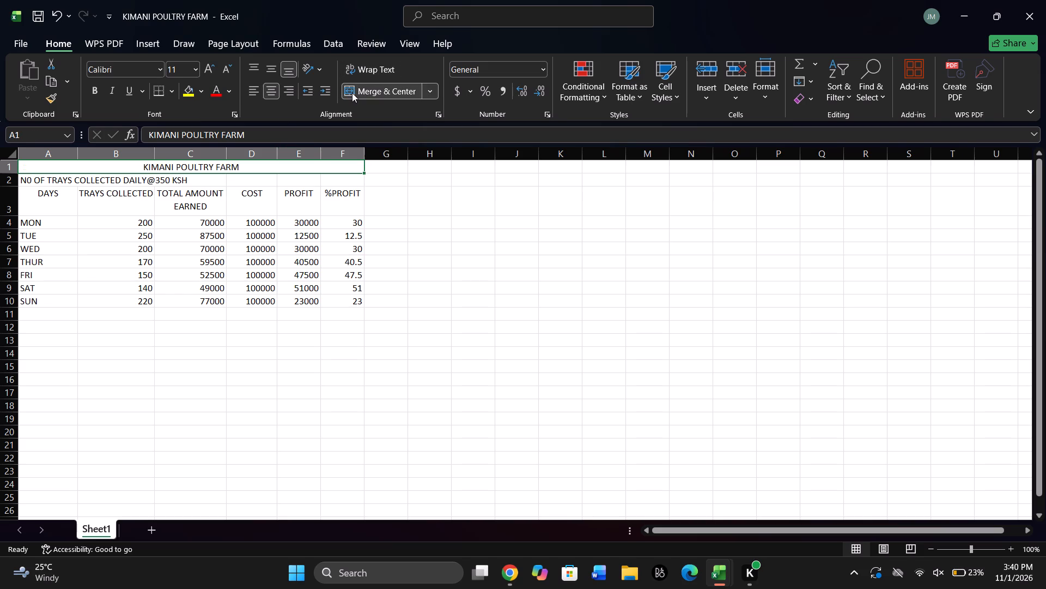
# Merge and center the N0 OF TRAYS COLLECTED DAILY@350 KSH subtitle across A2:F2.
pyautogui.click(78, 178)
pyautogui.click(56, 178)
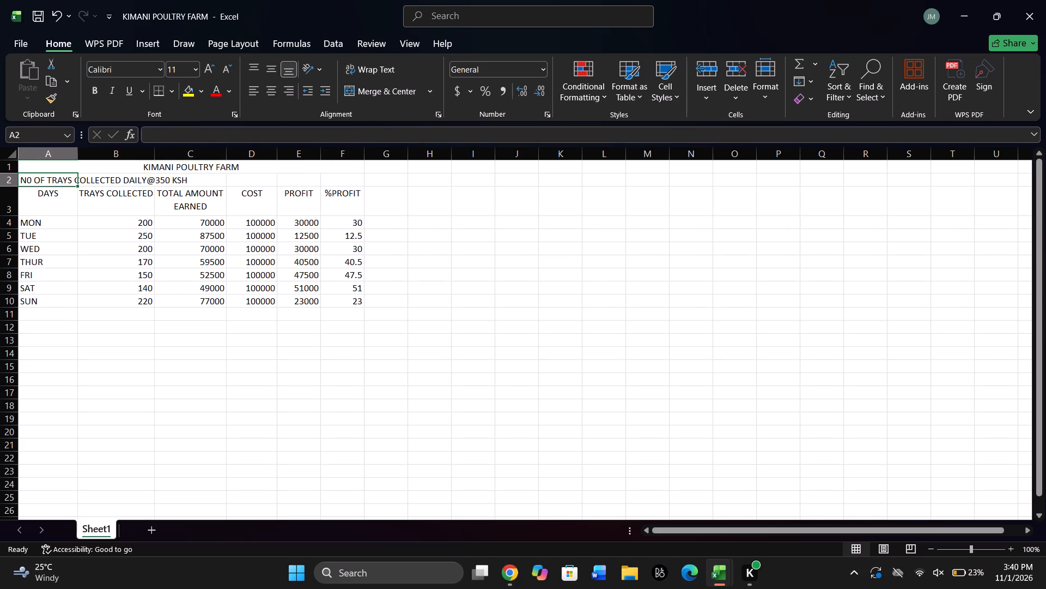
pyautogui.moveTo(56, 178); pyautogui.dragTo(286, 170)
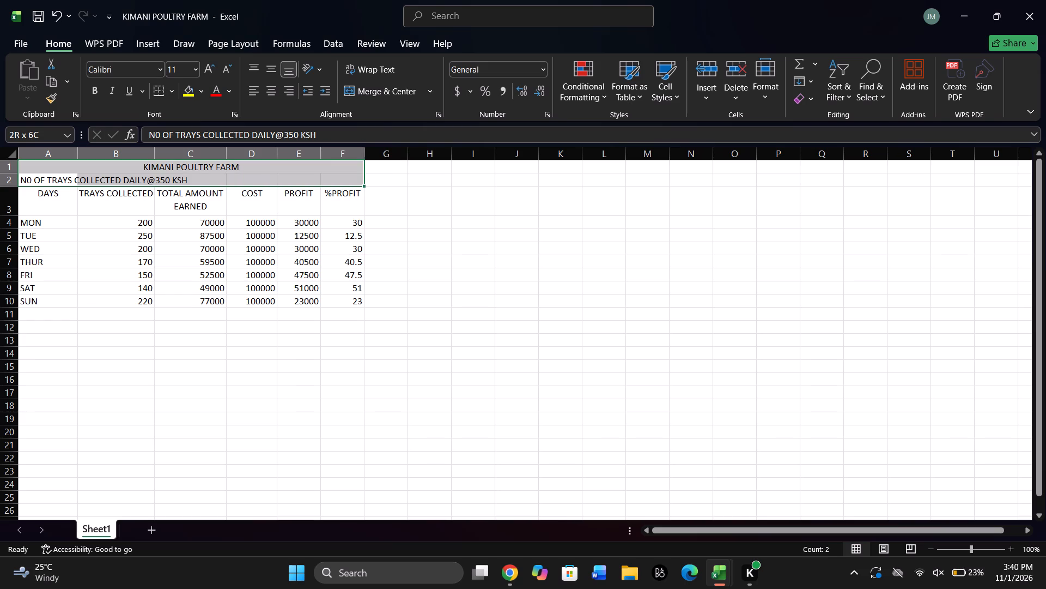
pyautogui.moveTo(286, 170); pyautogui.dragTo(322, 176)
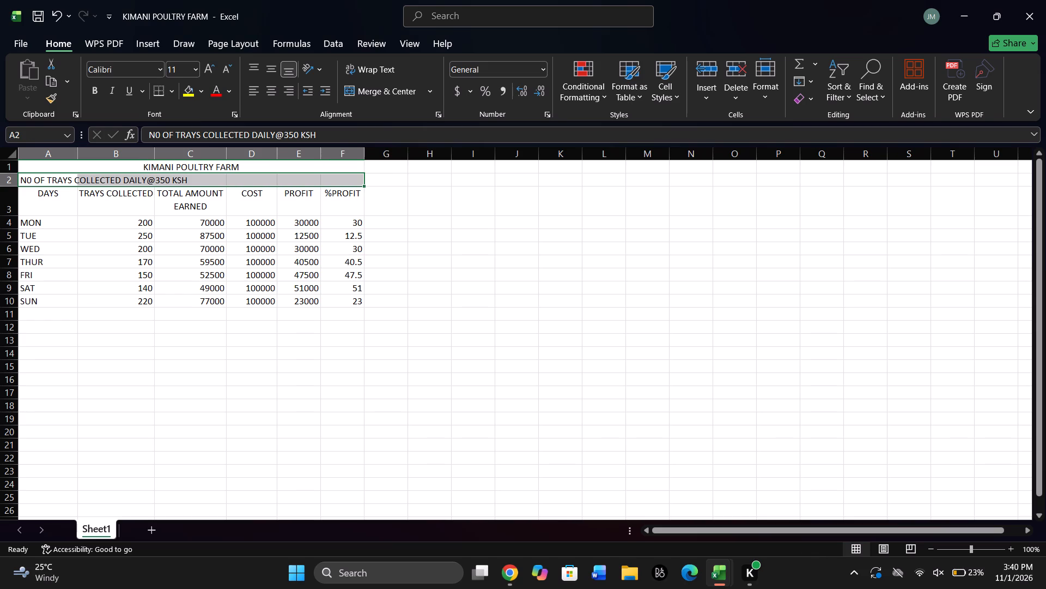
pyautogui.click(351, 92)
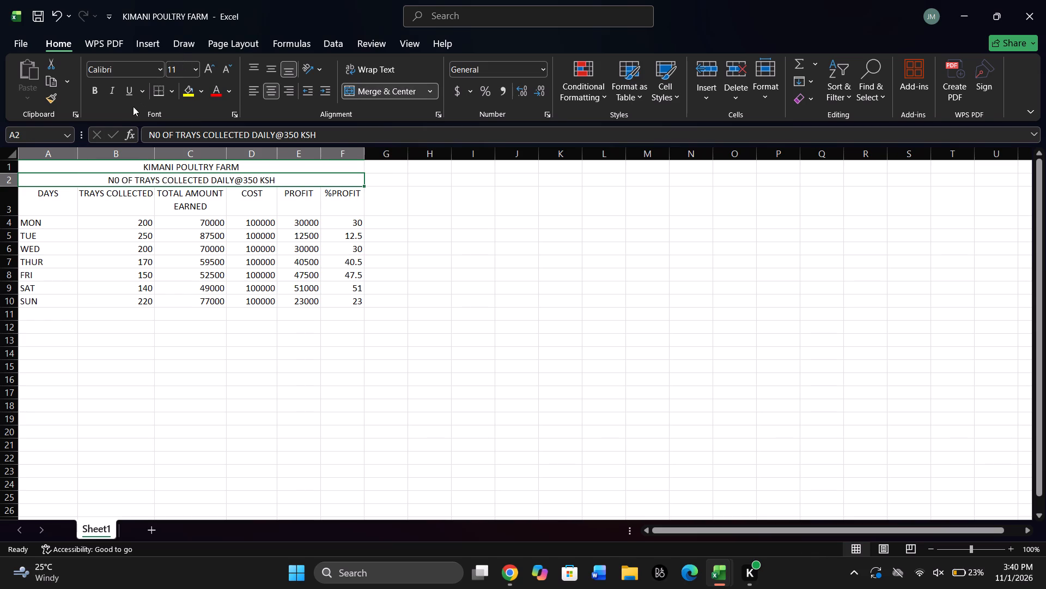
# Make all the text in the table range A1:F10 bold.
pyautogui.moveTo(112, 166); pyautogui.dragTo(147, 188)
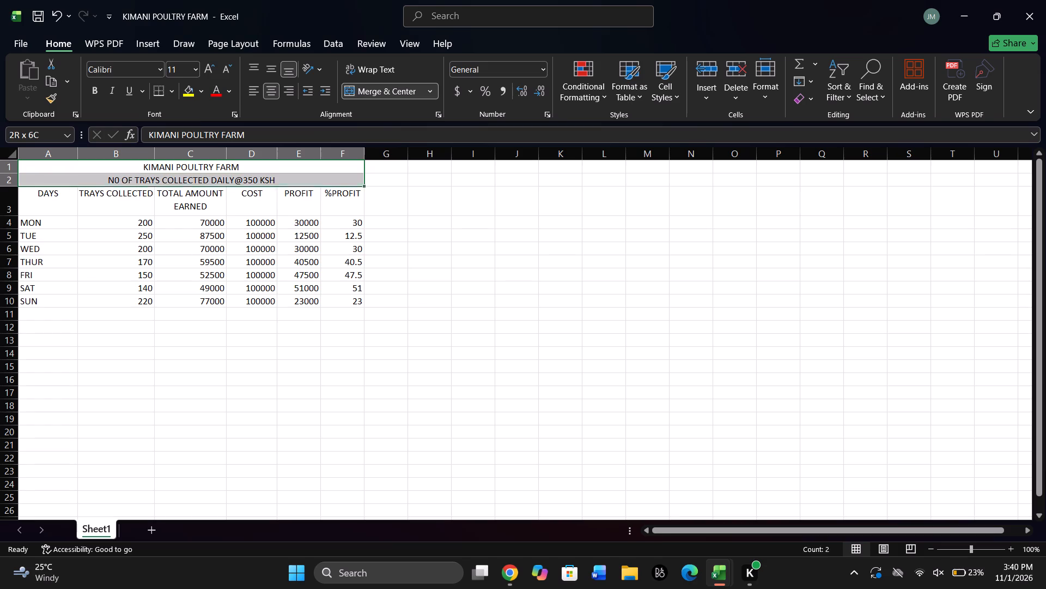
pyautogui.moveTo(147, 188); pyautogui.dragTo(224, 295)
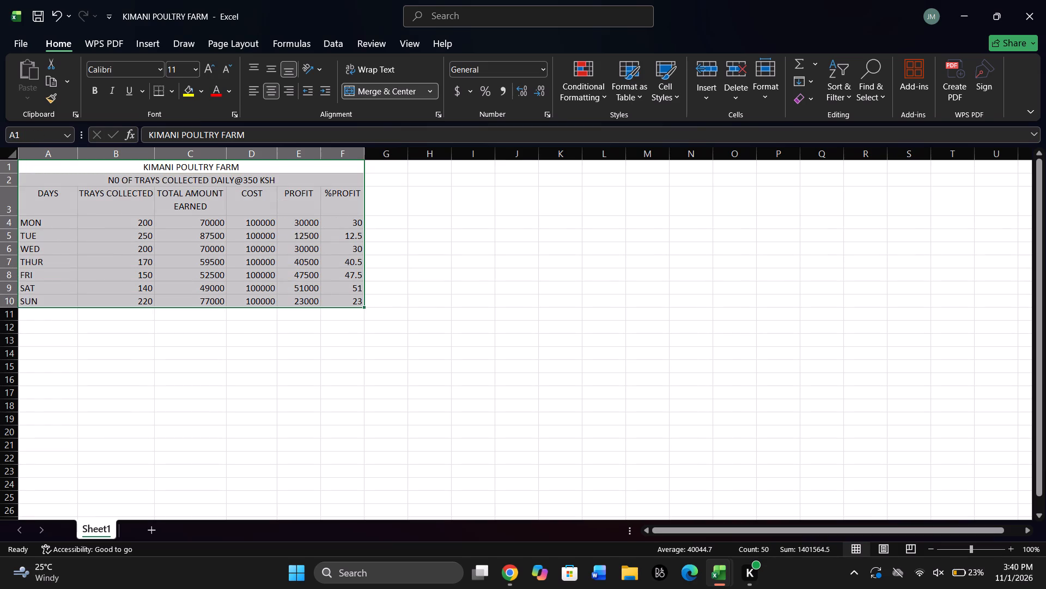
pyautogui.click(94, 91)
# Apply All Borders to the table range A1:F10.
pyautogui.click(176, 94)
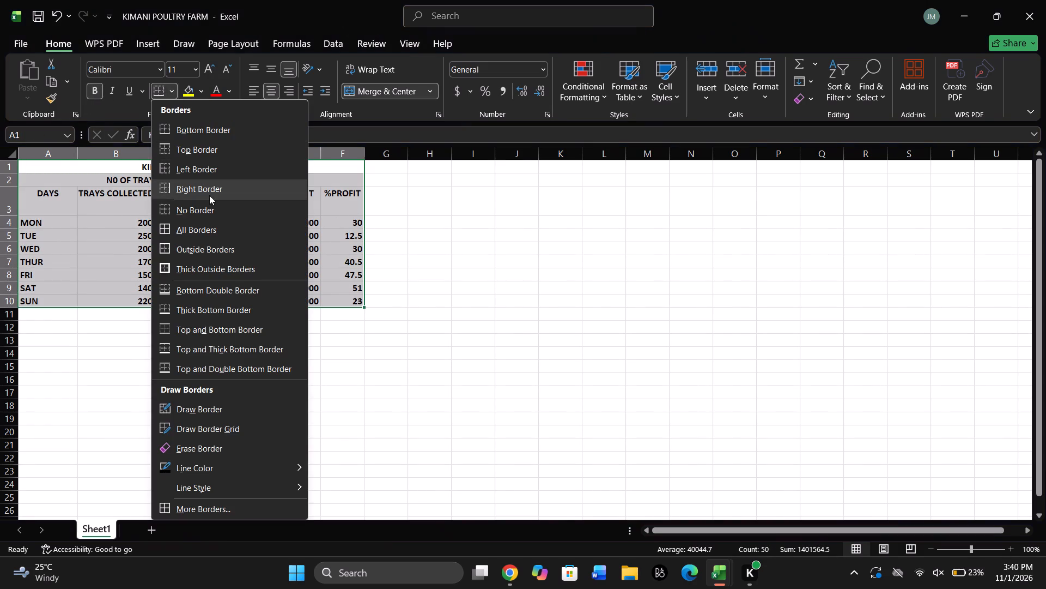
pyautogui.click(212, 230)
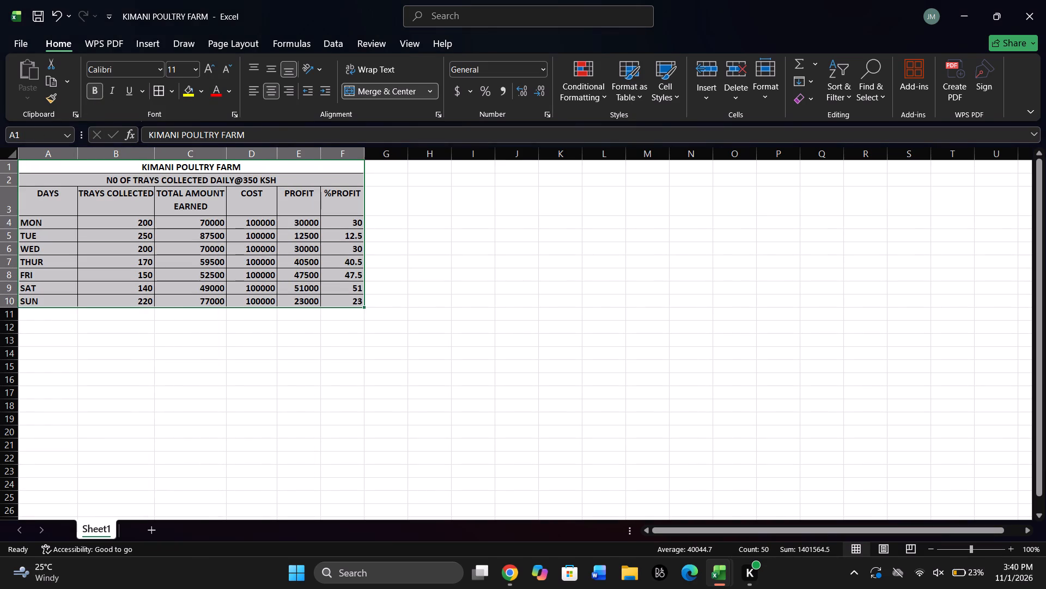
pyautogui.click(302, 169)
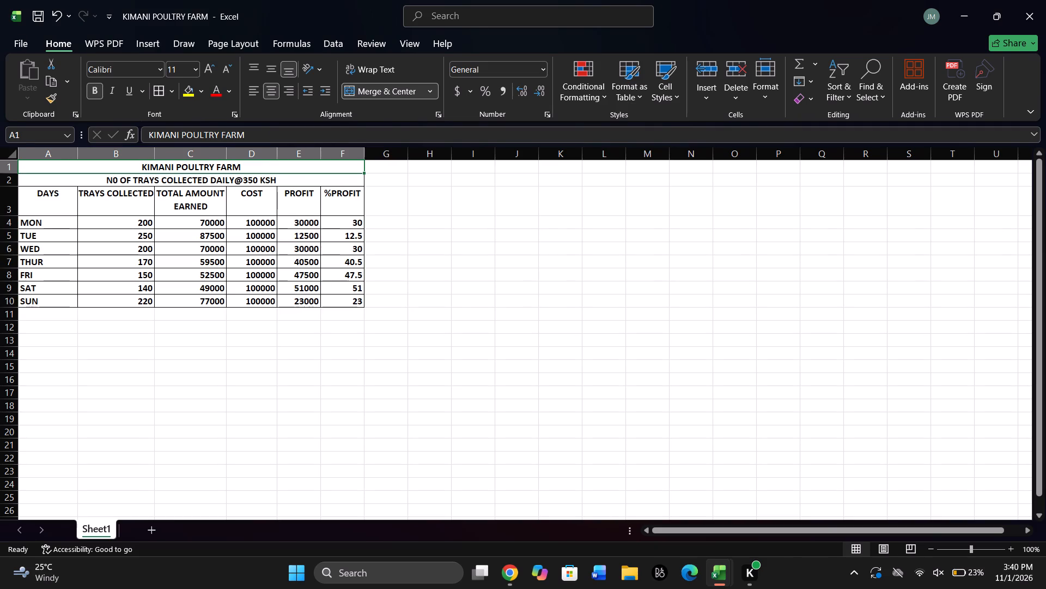
# Insert a 2-D clustered column chart from the whole table, A1:F10.
pyautogui.moveTo(111, 168); pyautogui.dragTo(257, 306)
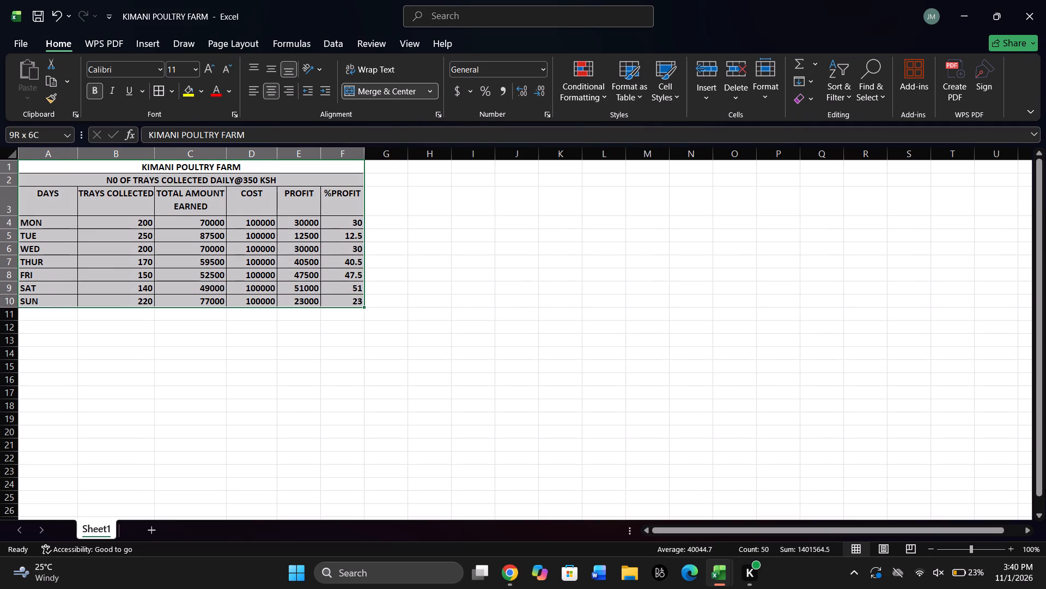
pyautogui.moveTo(257, 306); pyautogui.dragTo(254, 301)
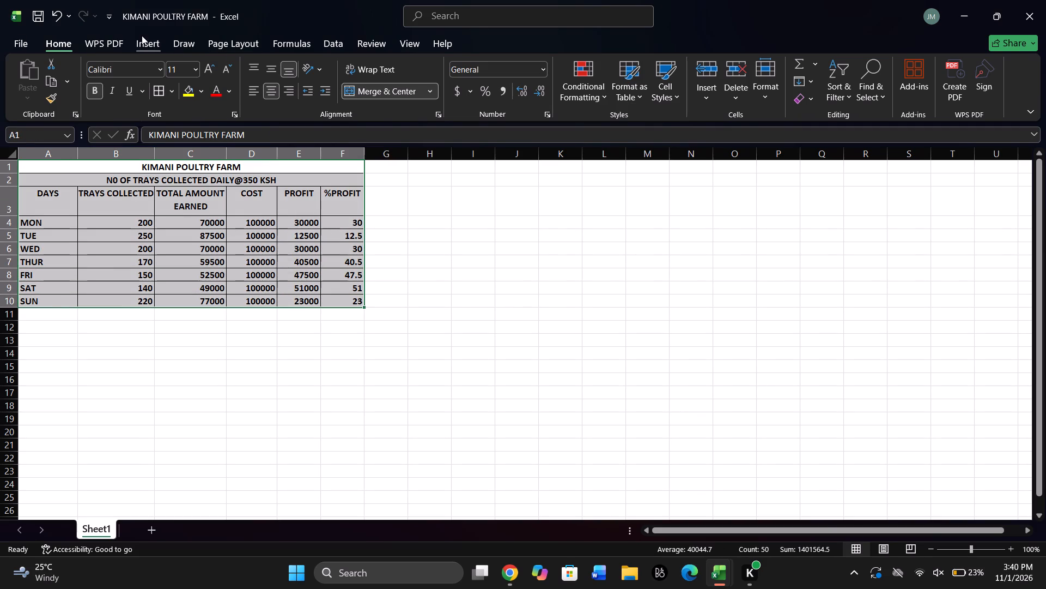
pyautogui.click(147, 40)
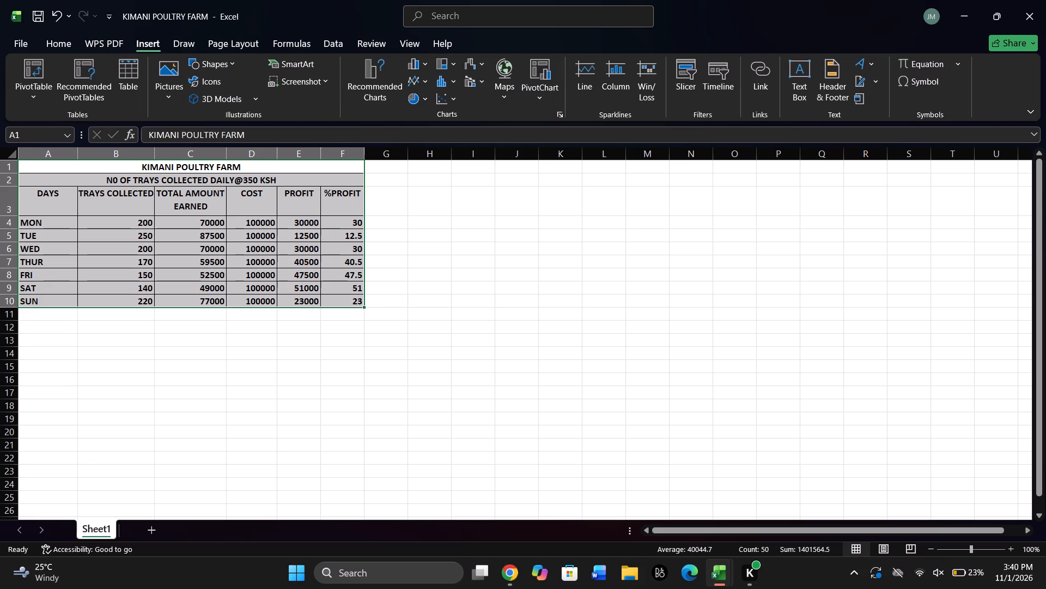
pyautogui.click(423, 64)
pyautogui.click(434, 116)
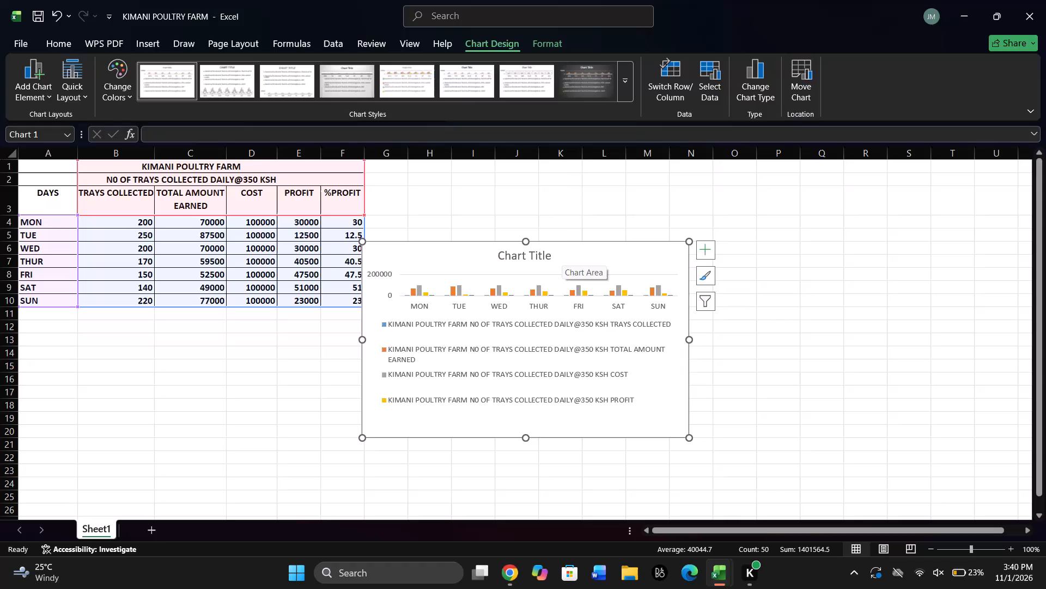
# Move the chart clear of the table so its upper-left corner sits in column H at about row 4.
pyautogui.click(562, 255)
pyautogui.moveTo(563, 254); pyautogui.dragTo(619, 241)
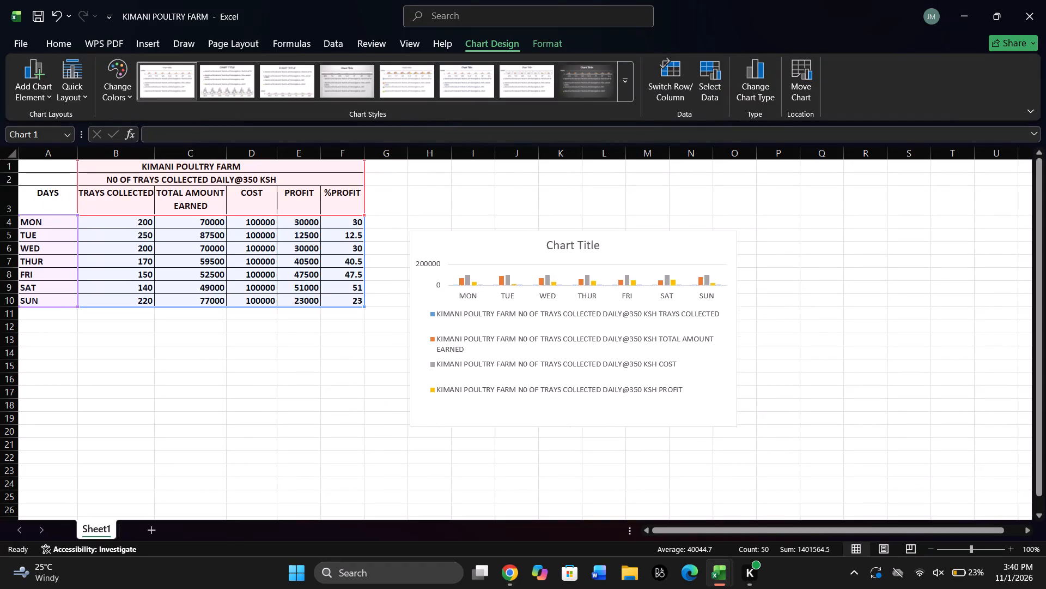
pyautogui.moveTo(619, 241); pyautogui.dragTo(631, 232)
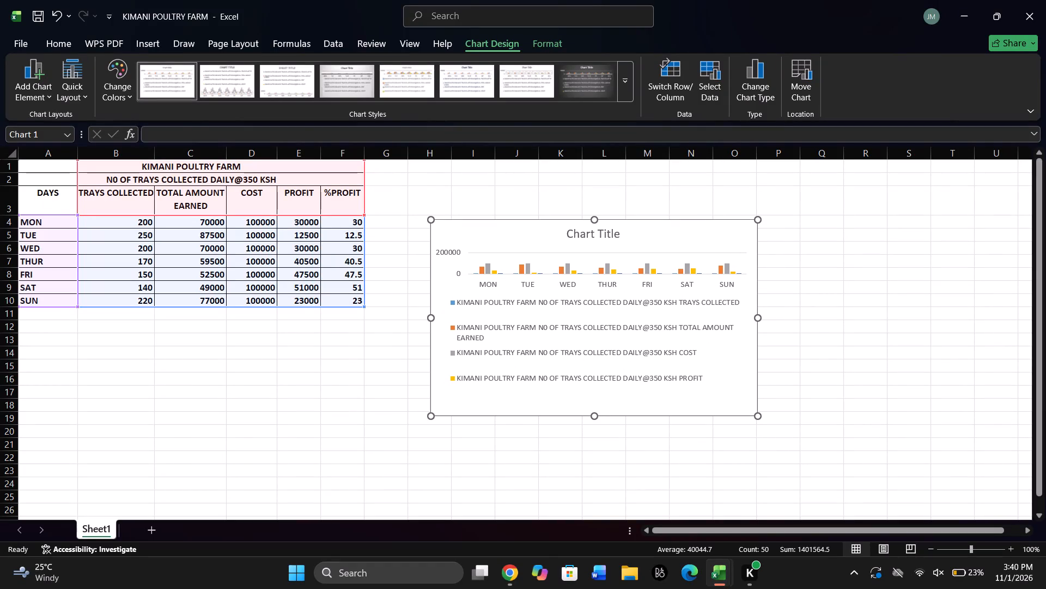
# Enlarge the chart so it extends down to row 21 and across into column Q.
pyautogui.moveTo(596, 417); pyautogui.dragTo(601, 430)
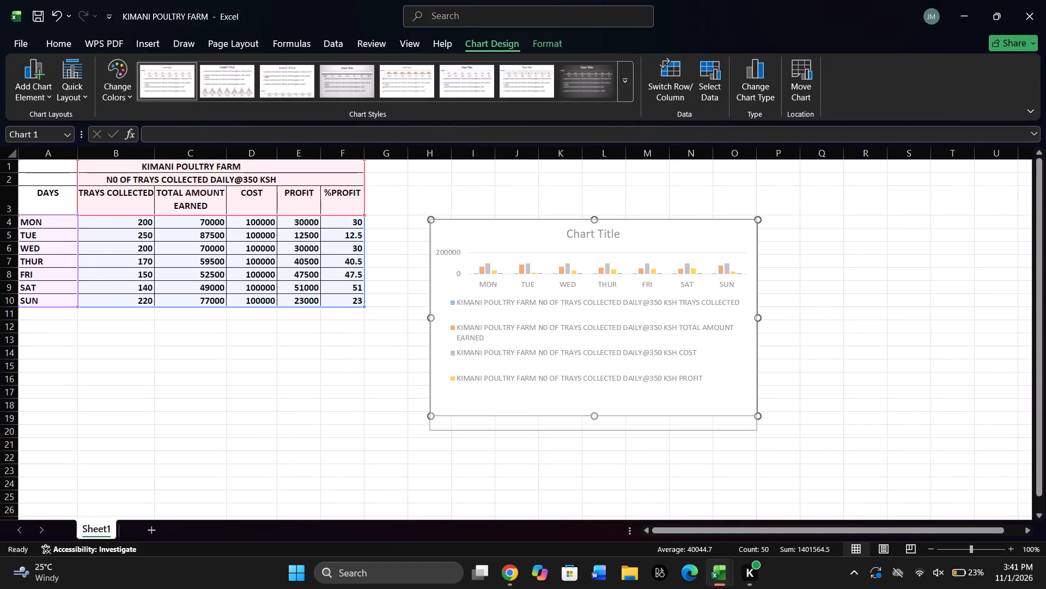
pyautogui.moveTo(601, 430); pyautogui.dragTo(606, 450)
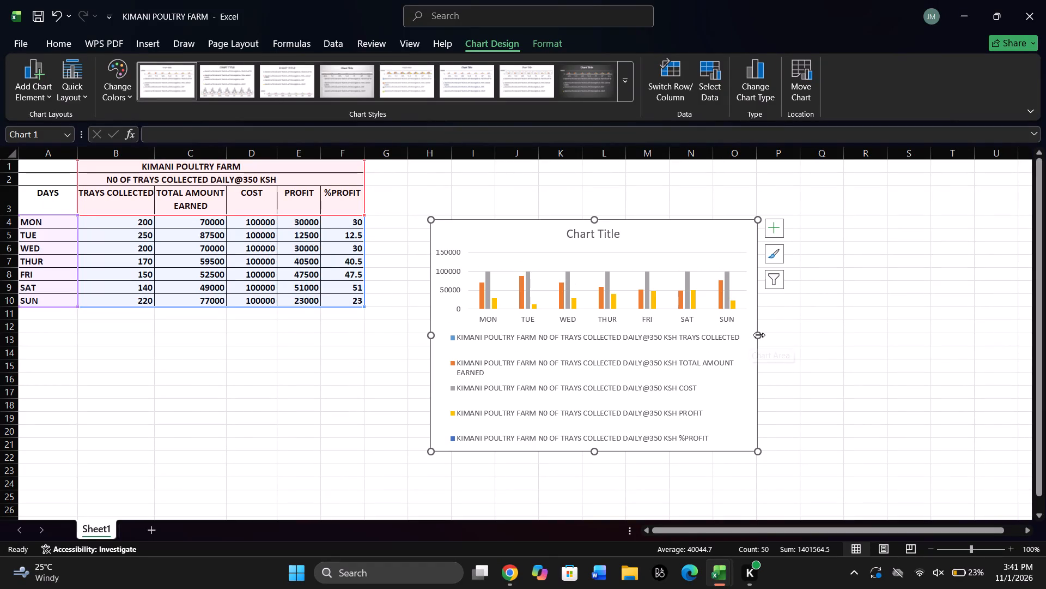
pyautogui.moveTo(763, 332); pyautogui.dragTo(795, 331)
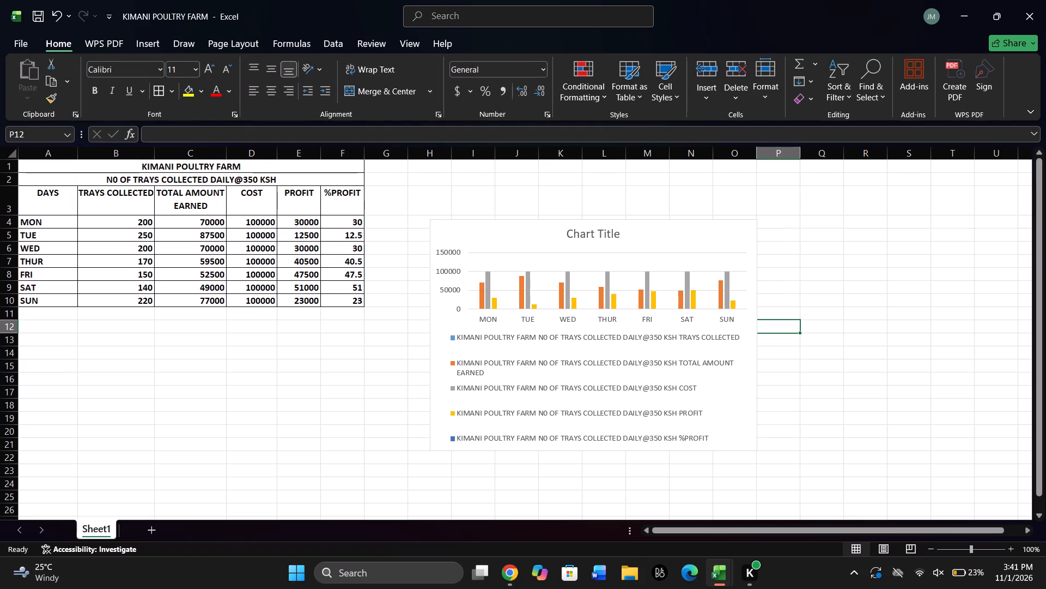
pyautogui.click(733, 332)
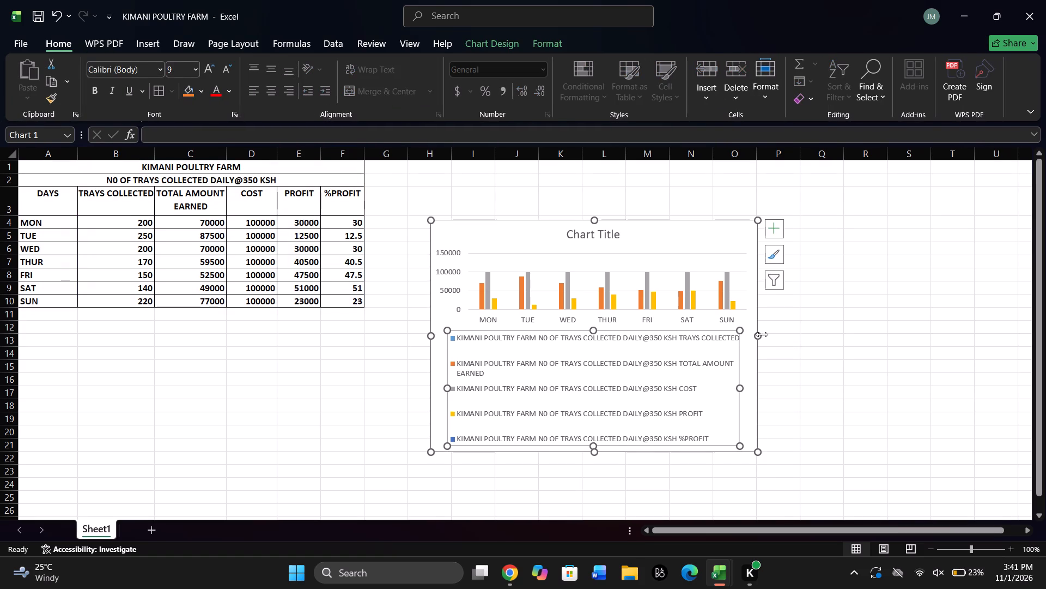
pyautogui.moveTo(761, 338); pyautogui.dragTo(819, 320)
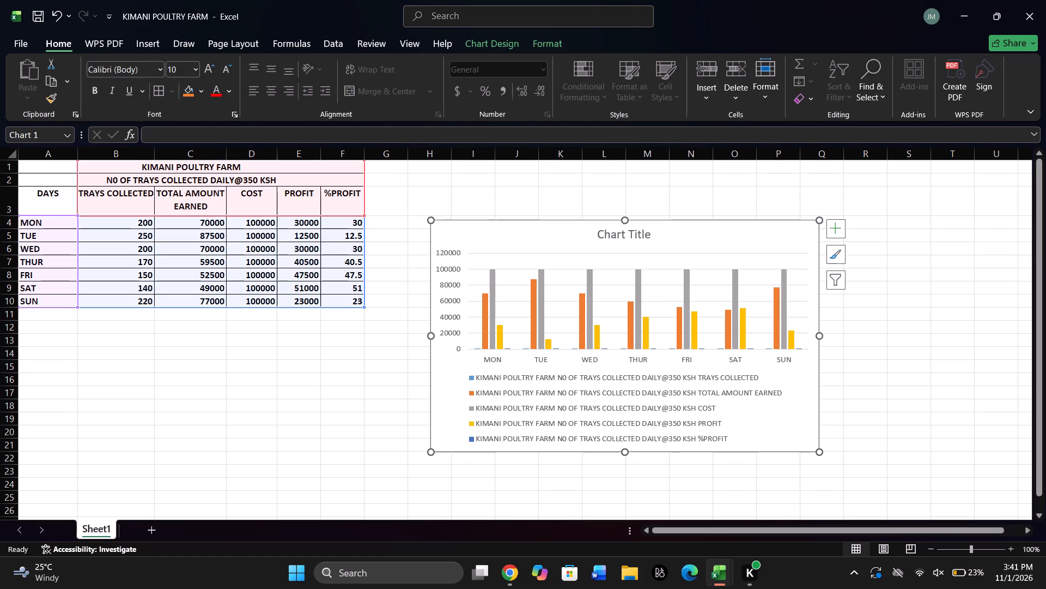
# Replace the chart's placeholder title with KIMANI POULTRY FARM.
pyautogui.doubleClick(666, 227)
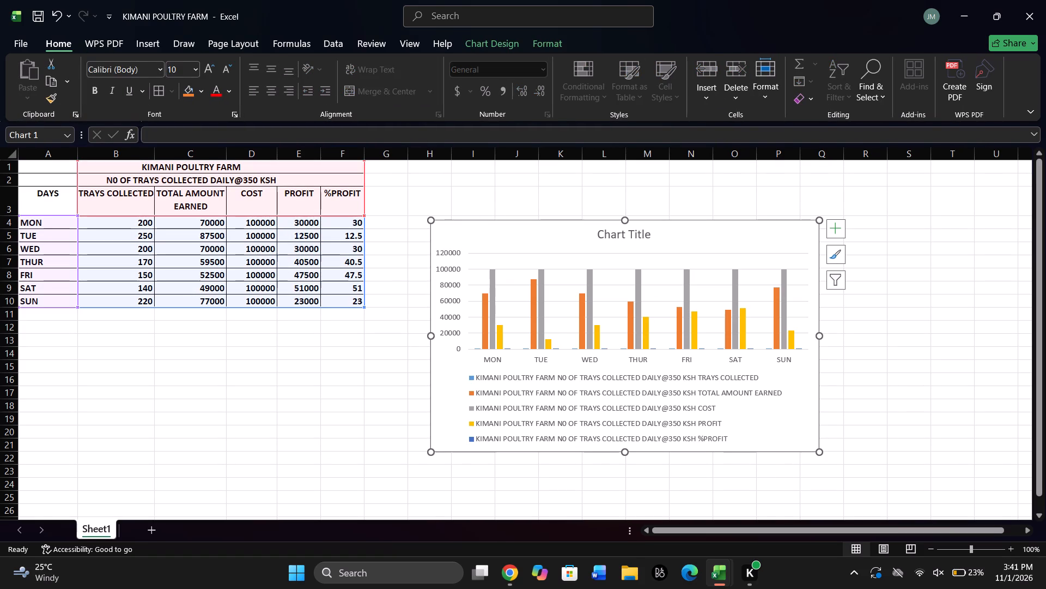
pyautogui.doubleClick(632, 230)
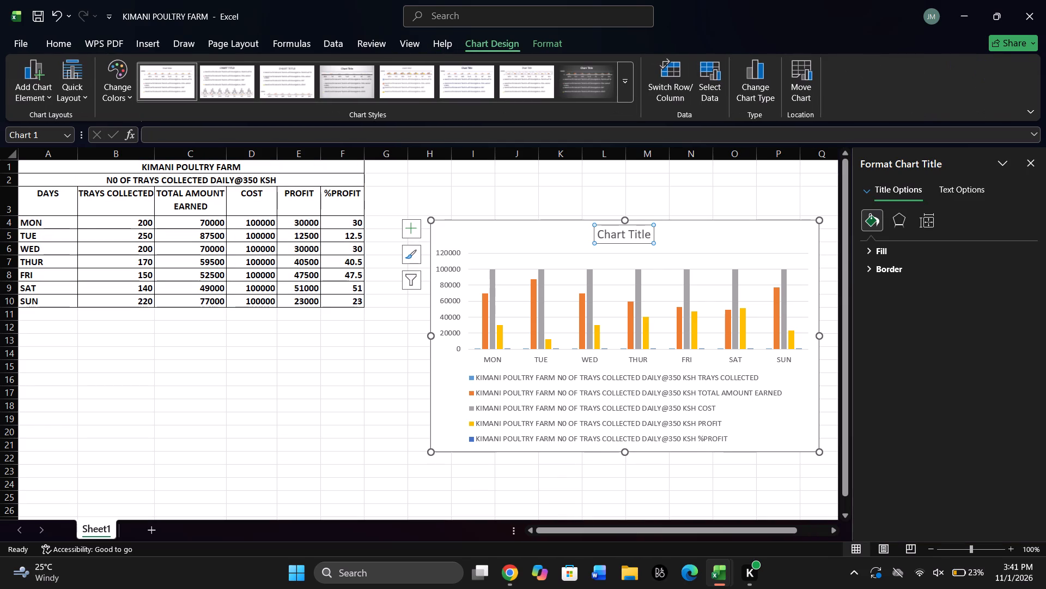
pyautogui.doubleClick(649, 235)
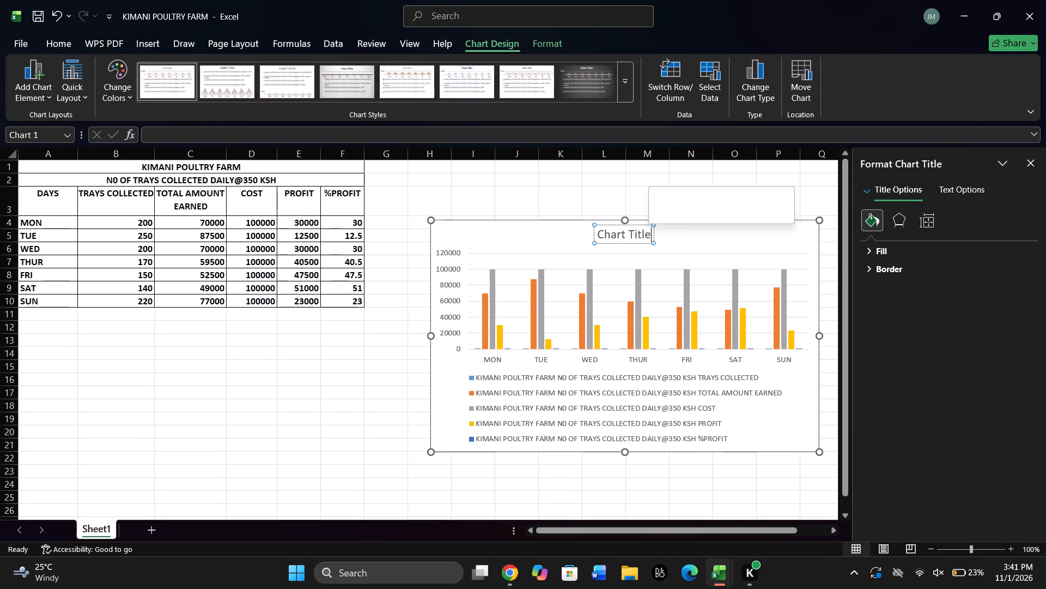
pyautogui.press('BackSpace')
pyautogui.press('BackSpace')
pyautogui.press('BackSpace')
pyautogui.press('BackSpace')
pyautogui.press('BackSpace')
pyautogui.press('BackSpace')
pyautogui.press('BackSpace')
pyautogui.press('BackSpace')
pyautogui.press('BackSpace')
pyautogui.press('BackSpace')
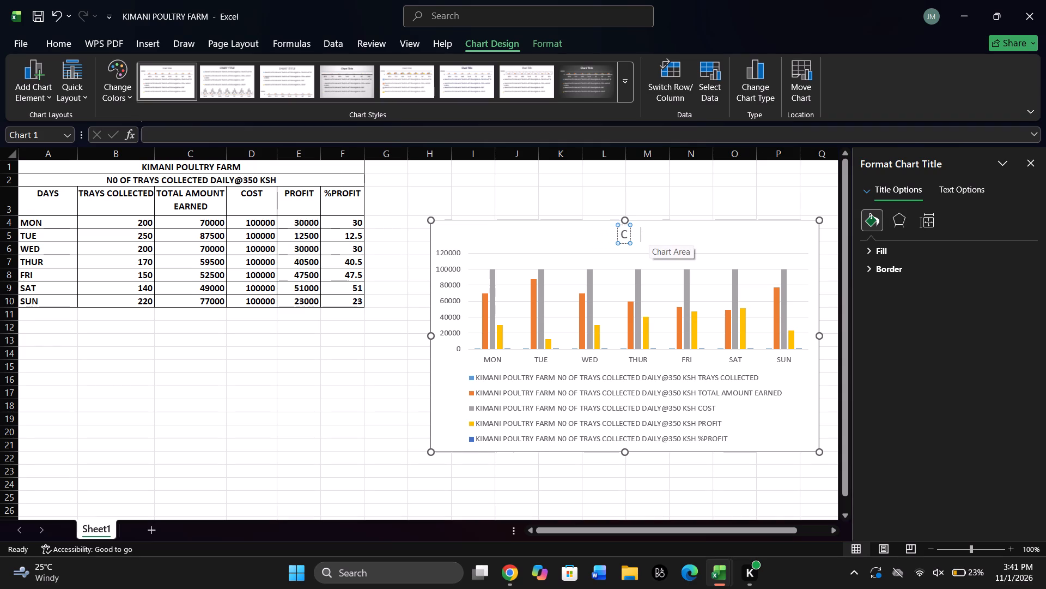
pyautogui.press('BackSpace')
pyautogui.press('BackSpace')
pyautogui.write('KIMANU')
pyautogui.press('BackSpace')
pyautogui.write('I')
pyautogui.press('space')
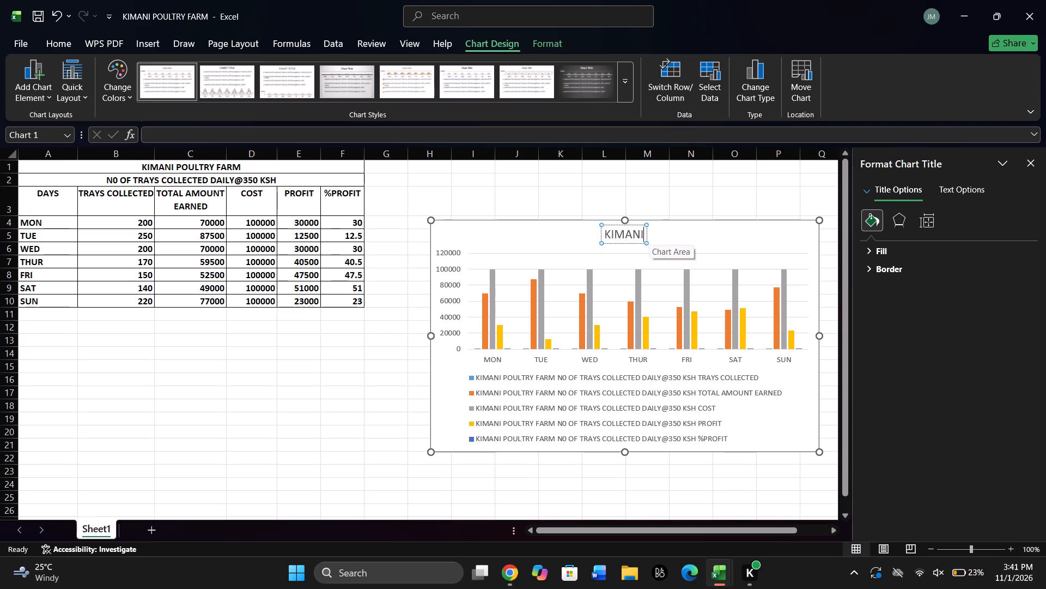
pyautogui.write('POULR')
pyautogui.press('BackSpace')
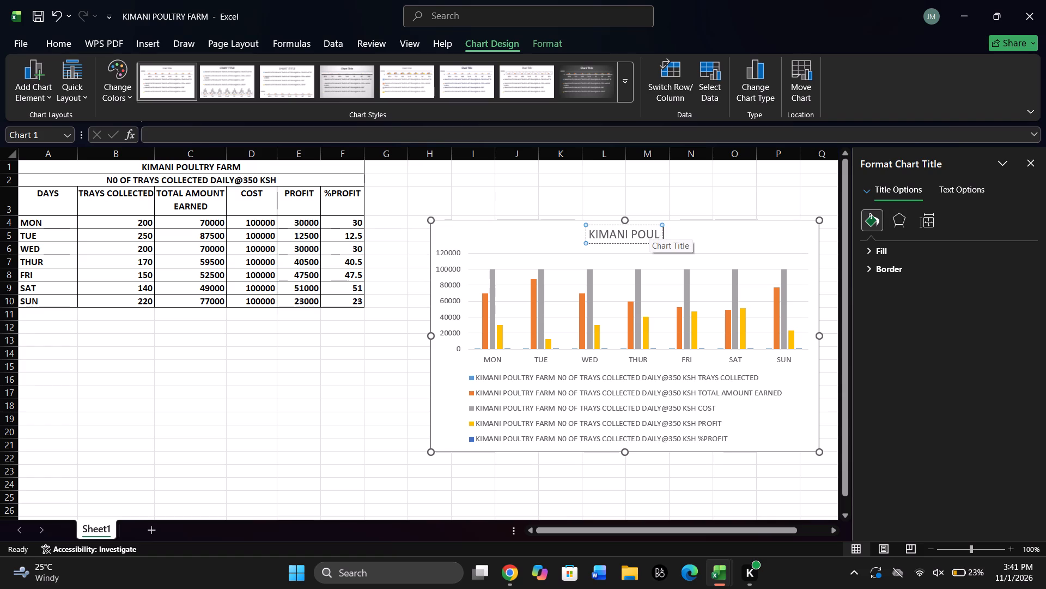
pyautogui.write('TRY FARM')
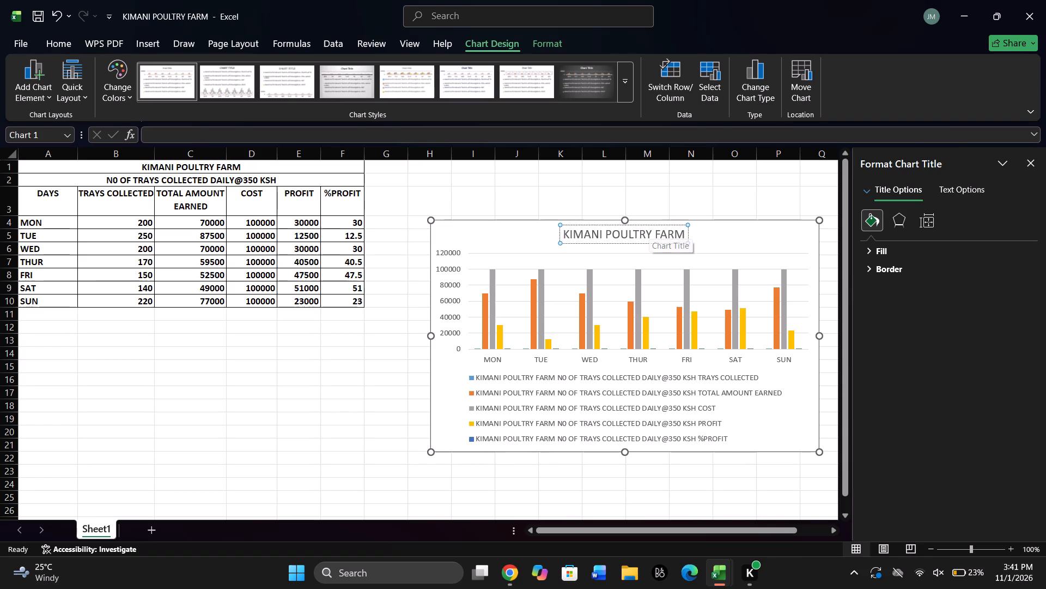
pyautogui.click(739, 242)
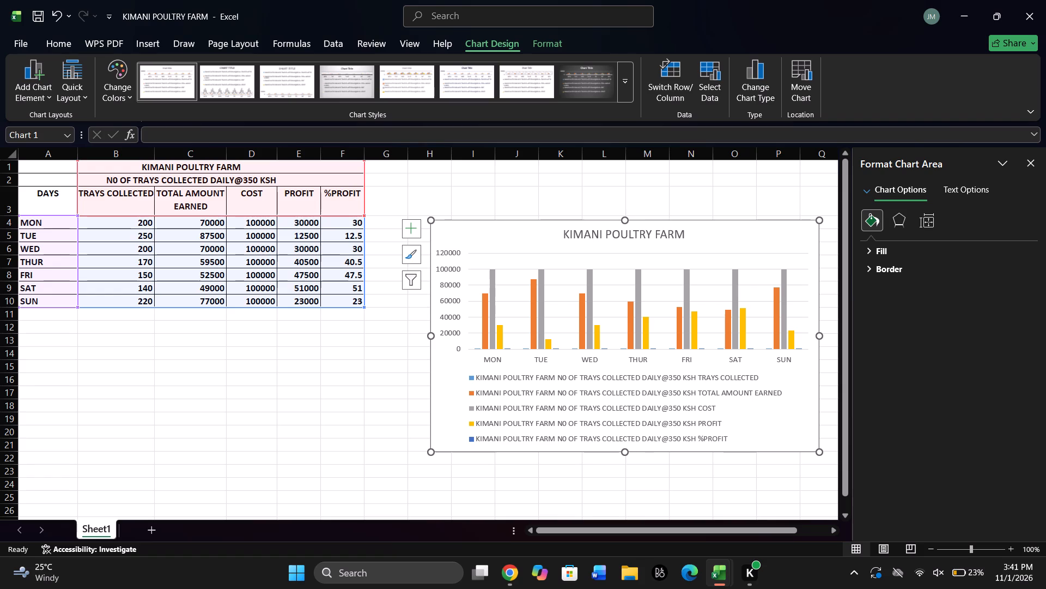
pyautogui.click(660, 191)
pyautogui.click(285, 412)
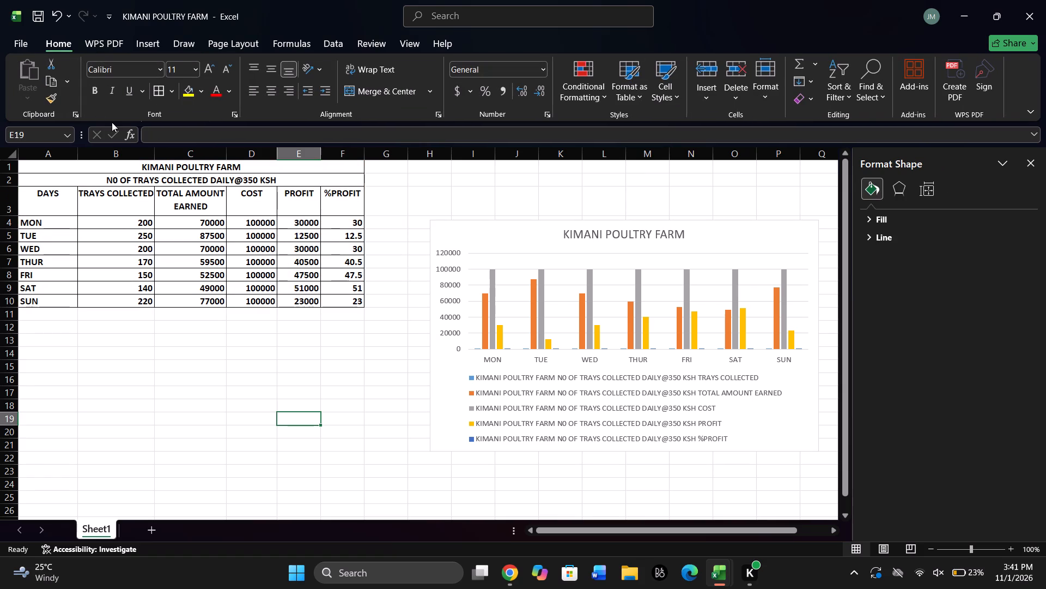
# Save the KIMANI POULTRY FARM workbook.
pyautogui.click(37, 10)
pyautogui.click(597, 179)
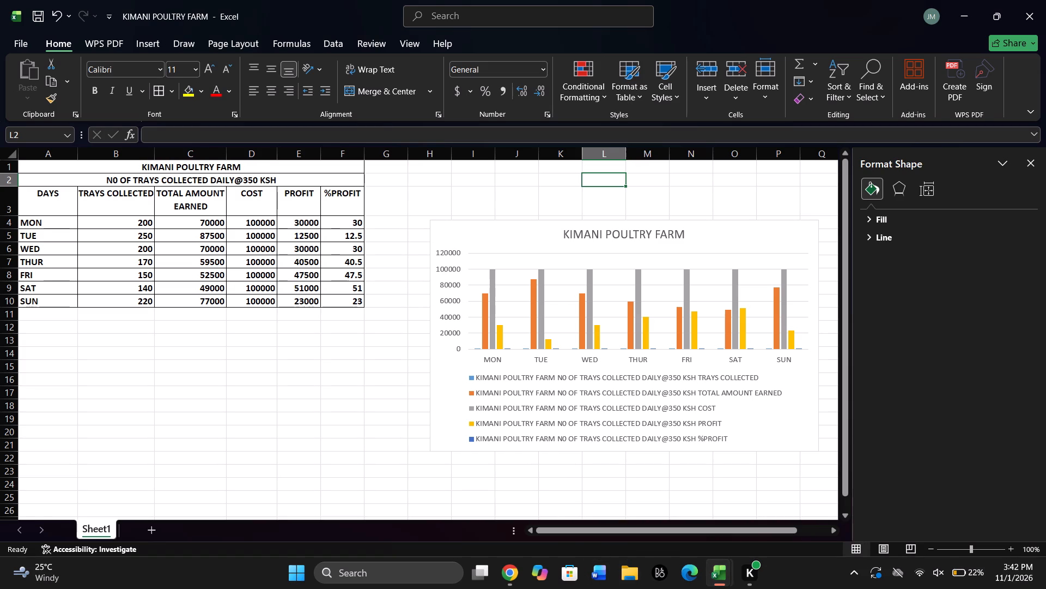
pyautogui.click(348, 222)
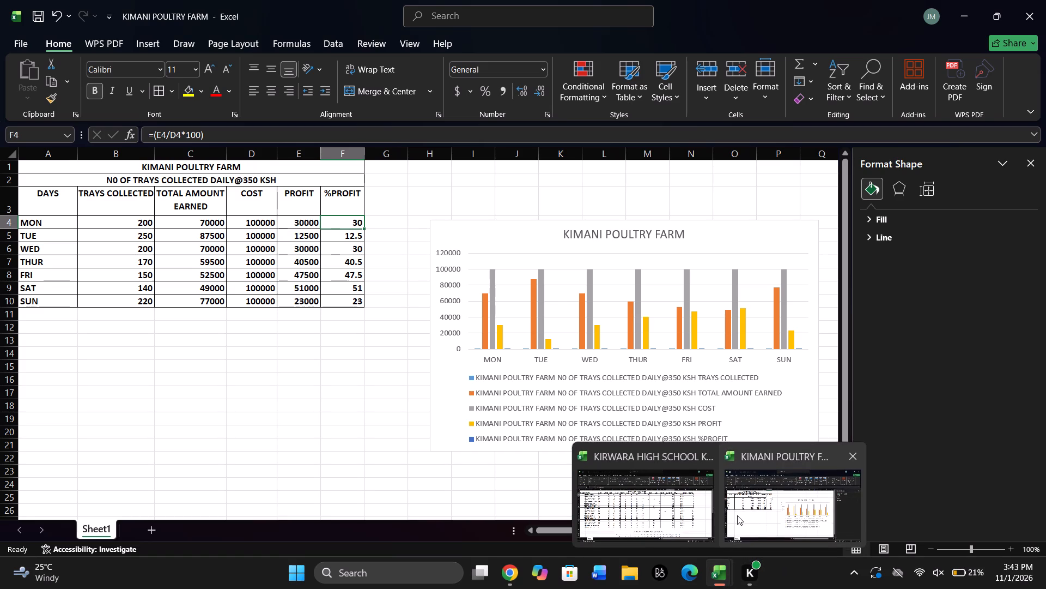
# Switch to the open KIRWARA HIGH SCHOOL KCSE 2024 workbook.
pyautogui.click(683, 508)
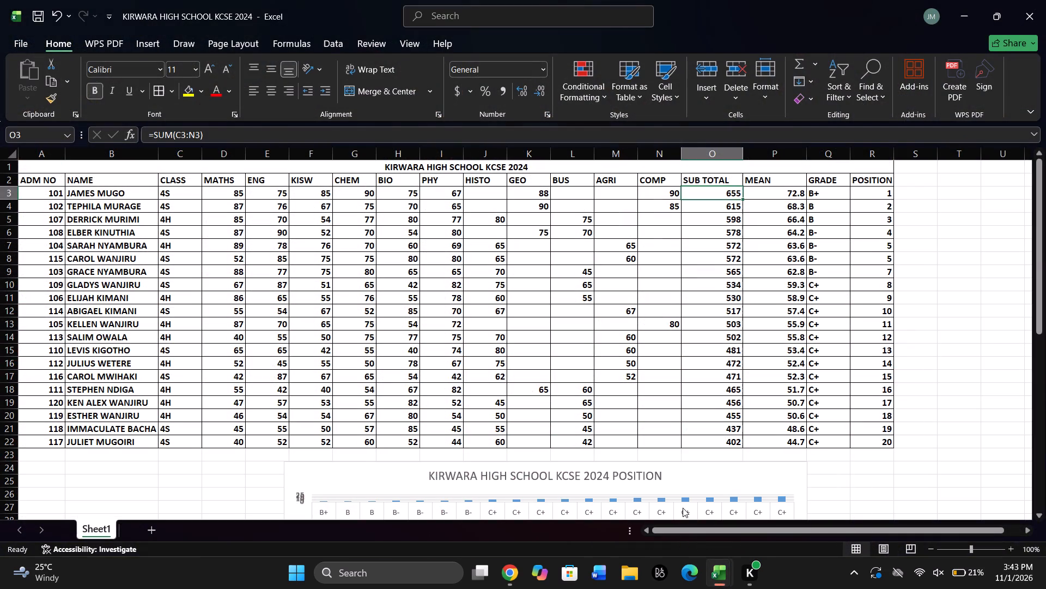
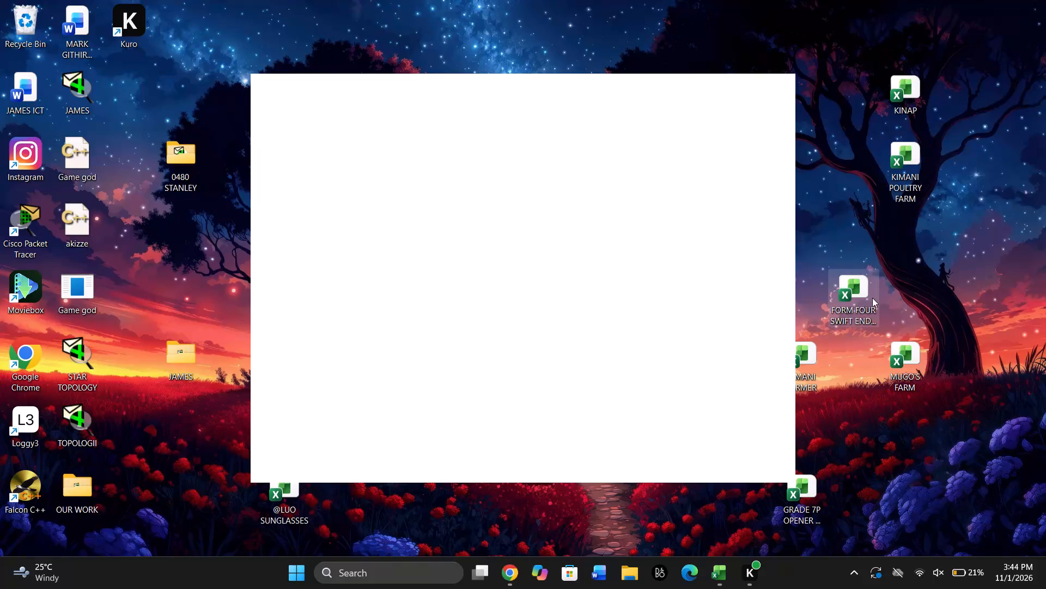
# Open the FORM FOUR SWIFT END OF TERM EXAM workbook from the desktop.
pyautogui.tripleClick(872, 298)
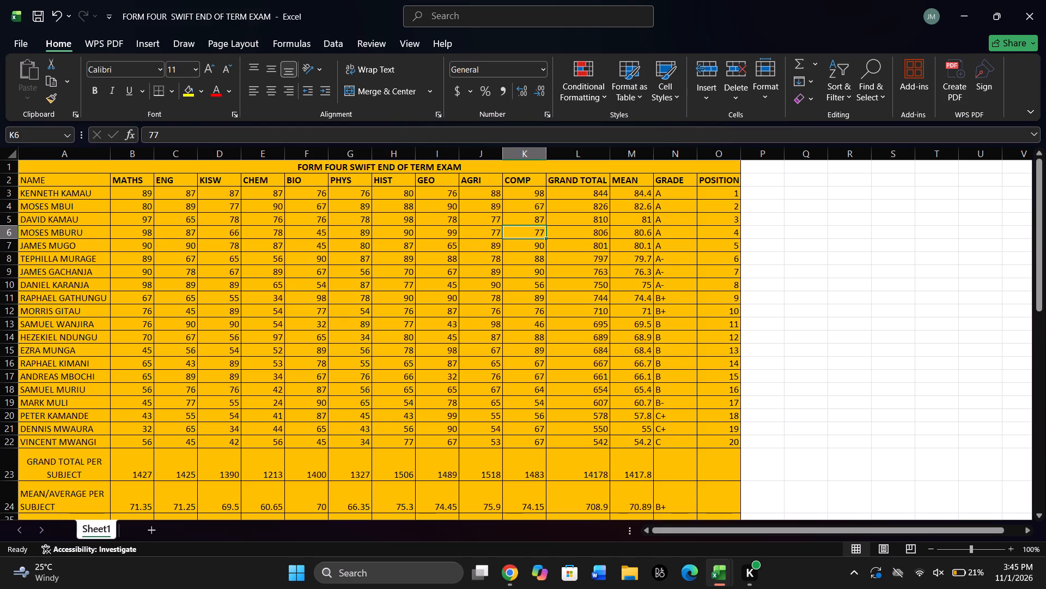
# Examine the grand total, mean, grade and position formulas in cells L3 to O3, and return to the KIMANI POULTRY FARM workbook.
pyautogui.click(585, 189)
pyautogui.click(638, 193)
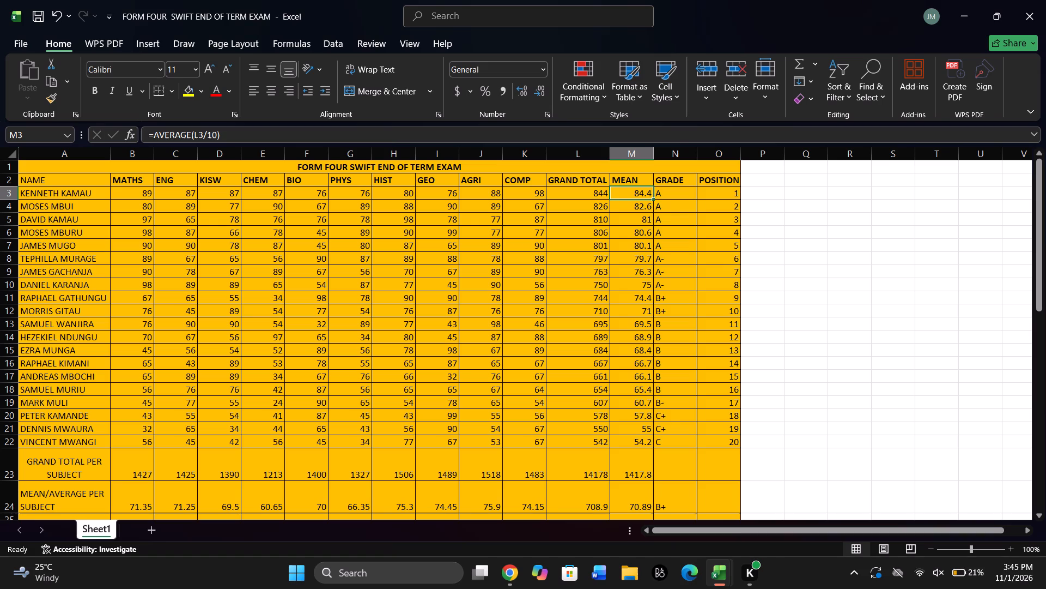
pyautogui.click(673, 190)
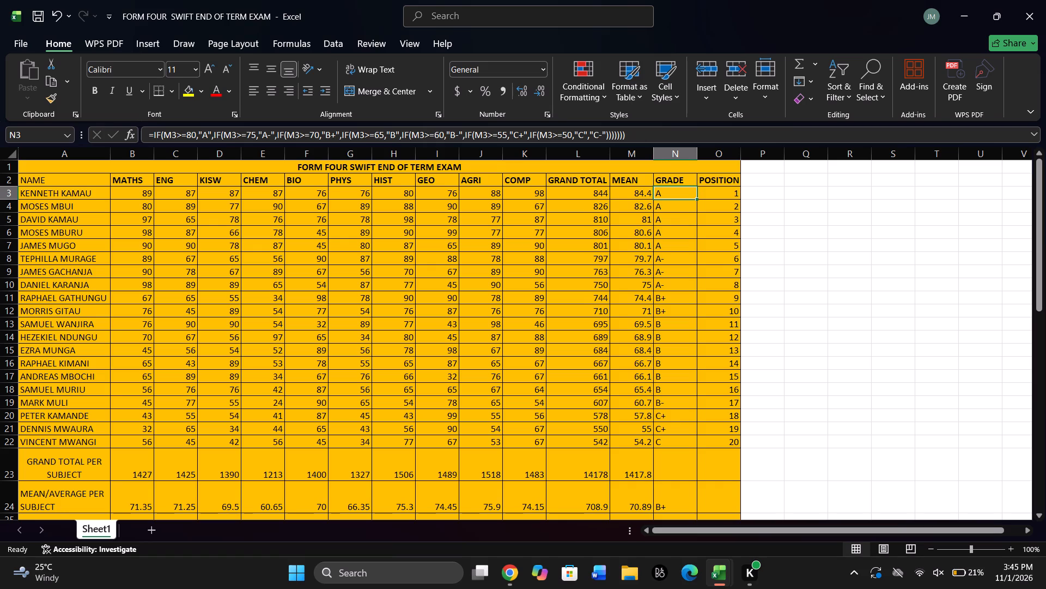
pyautogui.click(722, 196)
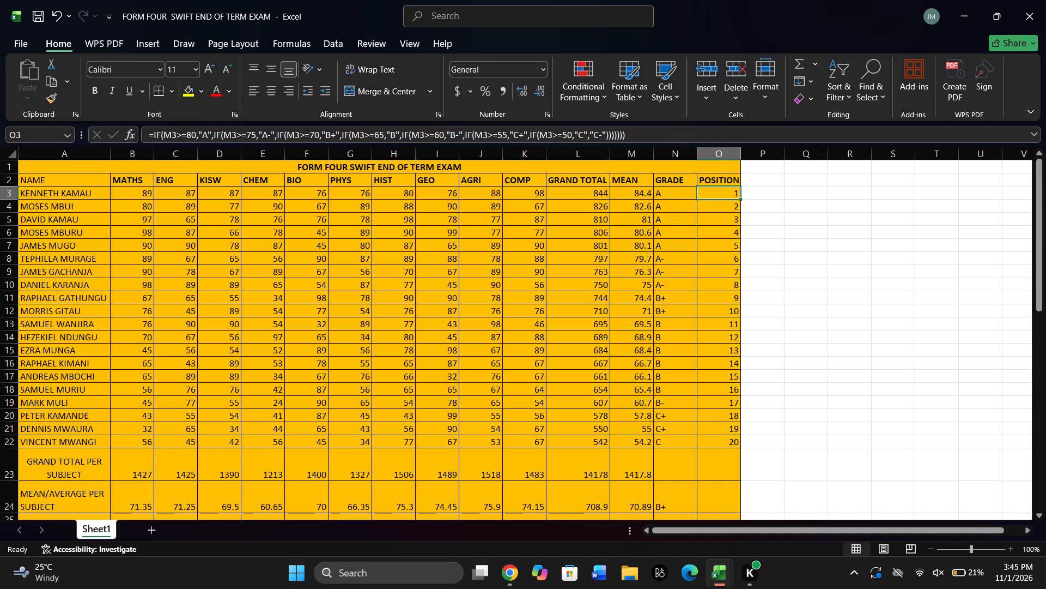
pyautogui.click(671, 197)
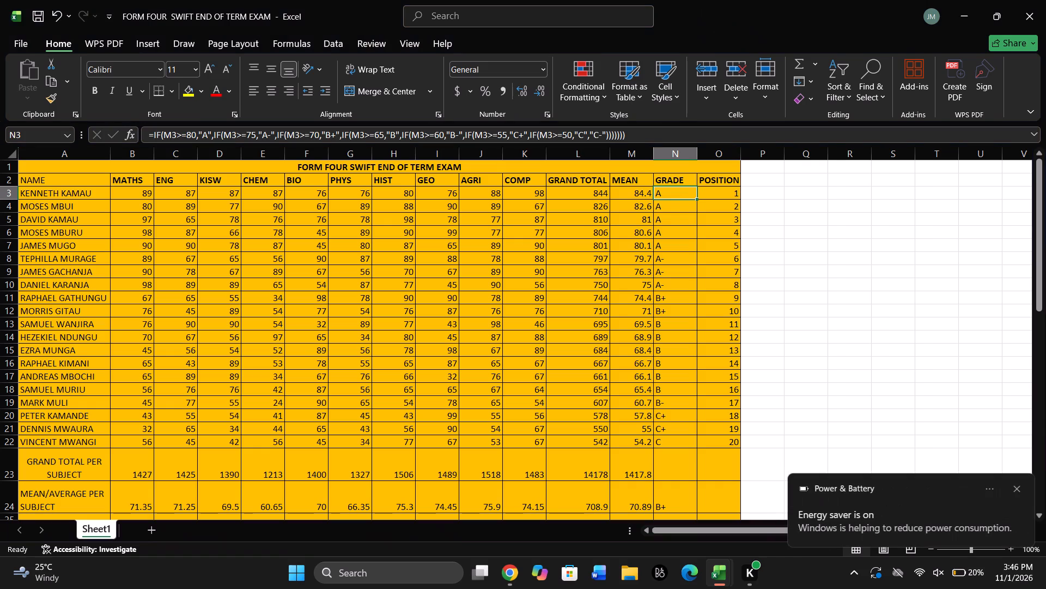
pyautogui.click(642, 191)
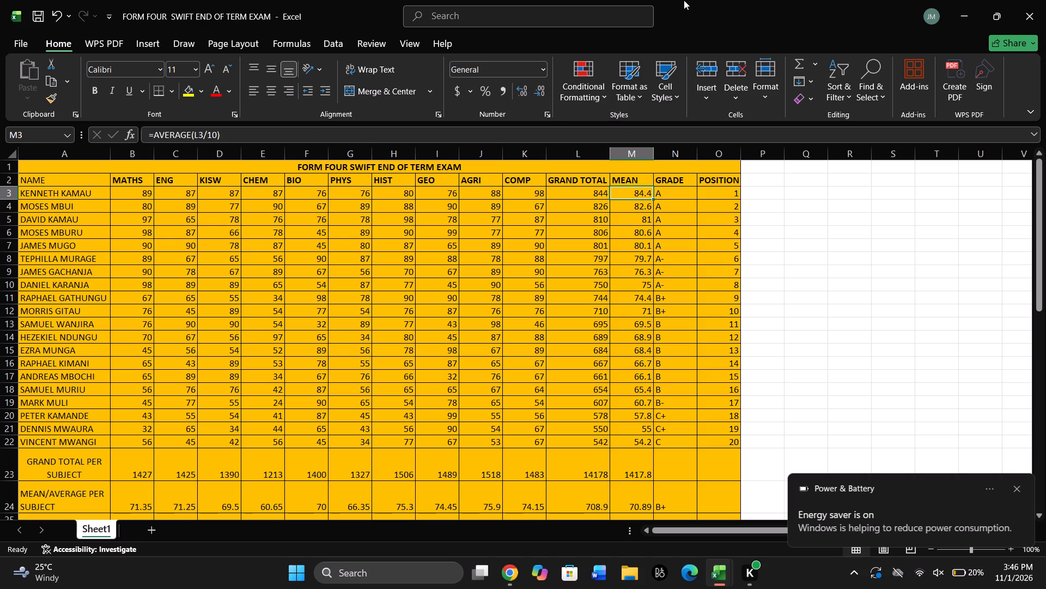
pyautogui.click(688, 191)
pyautogui.click(709, 191)
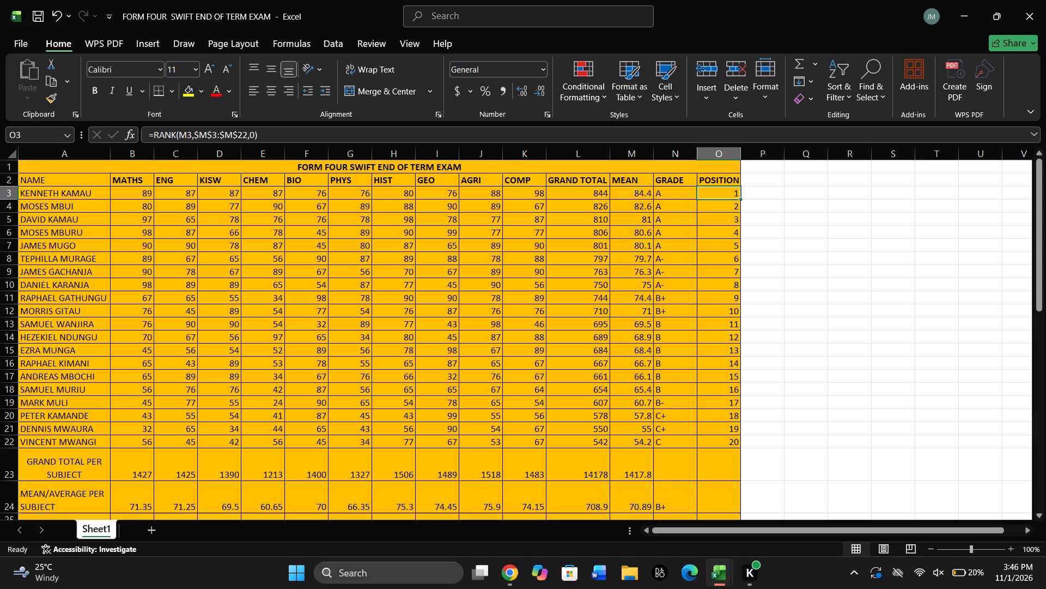
pyautogui.click(966, 7)
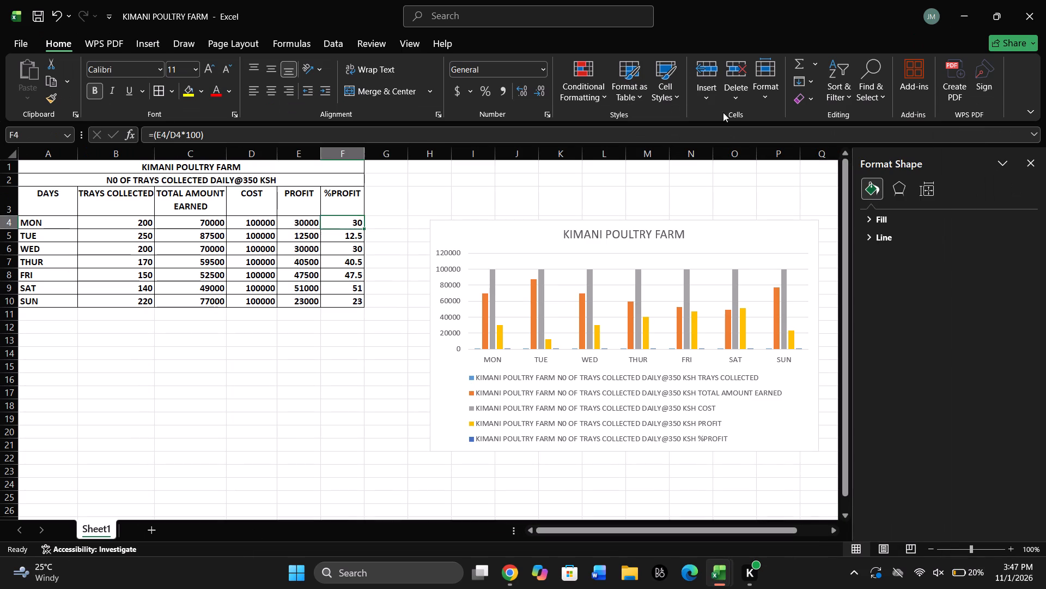